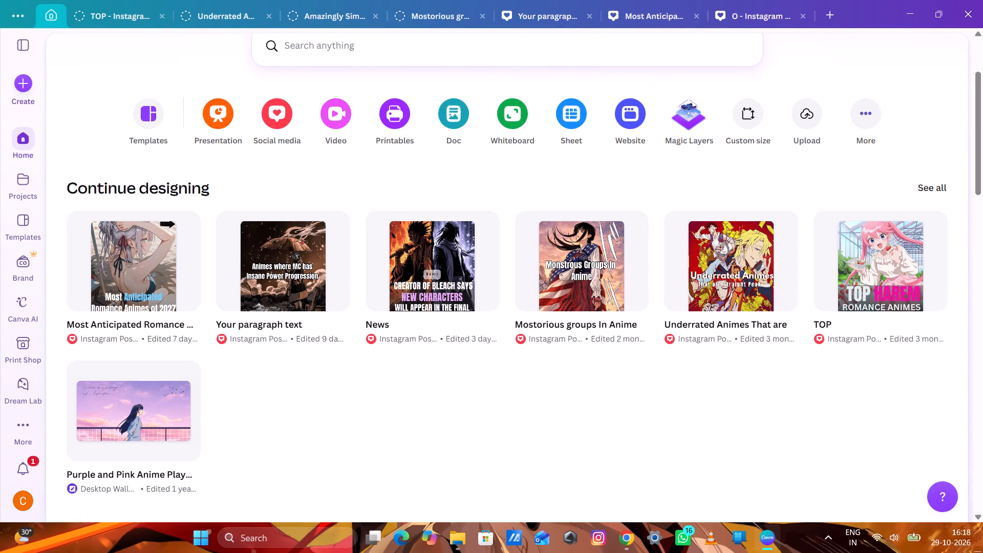
# Create a new blank Instagram Post (4:5) design in its own tab.
pyautogui.click(733, 20)
pyautogui.scroll(-4, 743, 287)
pyautogui.click(831, 10)
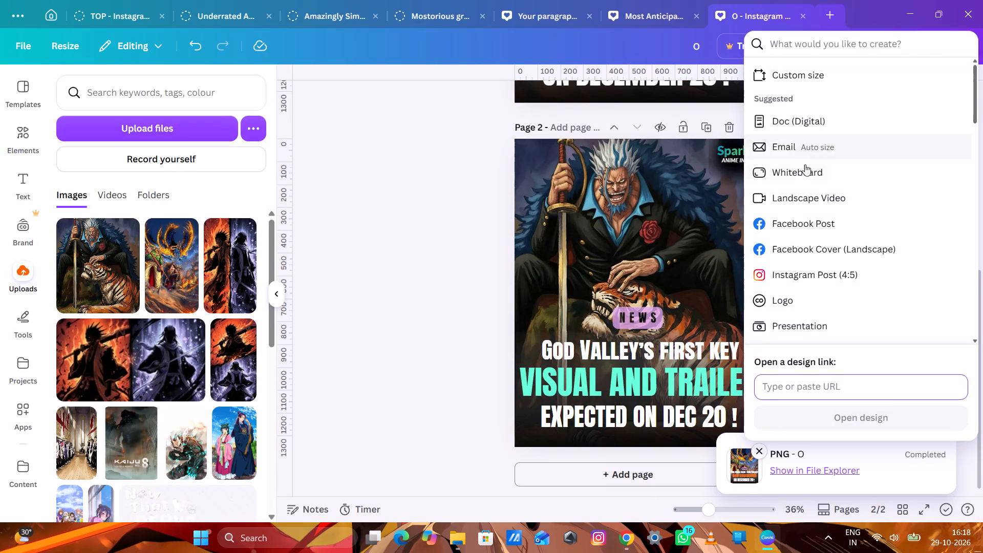
pyautogui.click(804, 275)
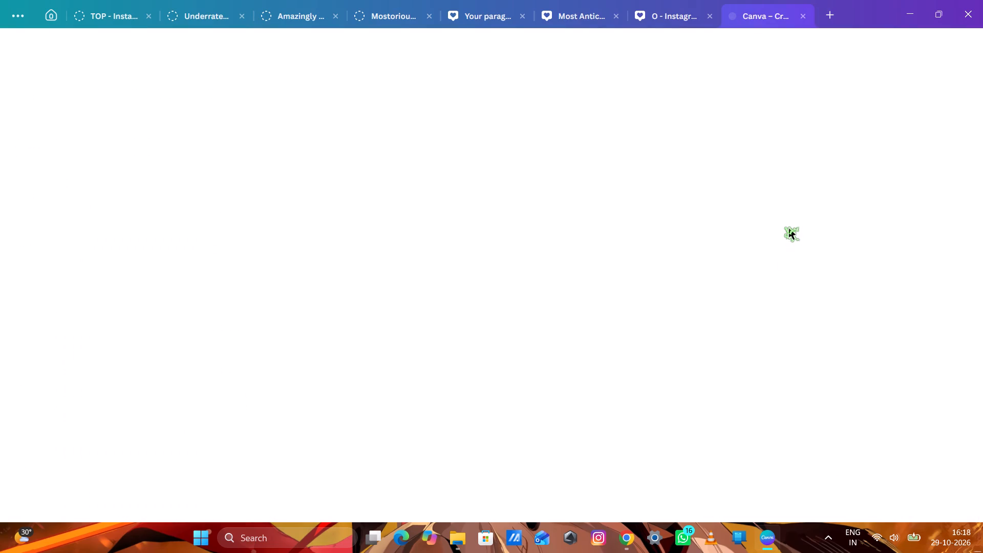
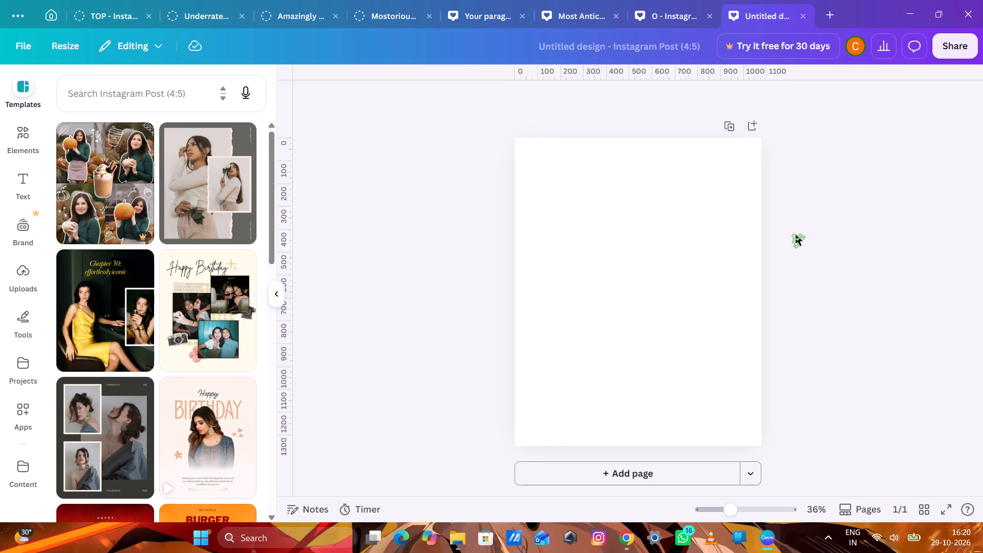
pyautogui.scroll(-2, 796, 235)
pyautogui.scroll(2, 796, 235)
# Add the recently used square landscape frame to the page and align it with the page's top-left corner.
pyautogui.click(34, 142)
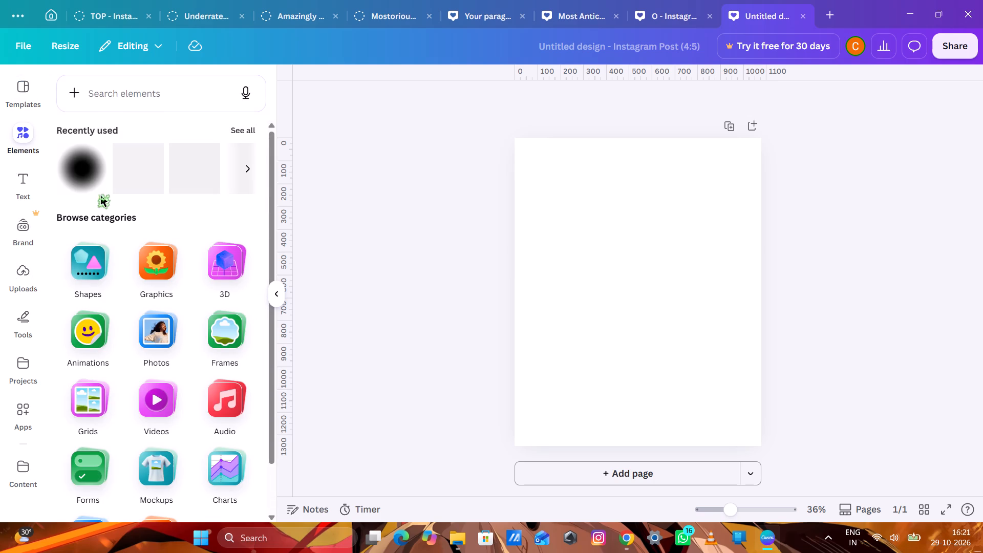
pyautogui.scroll(-4, 51, 206)
pyautogui.scroll(4, 89, 224)
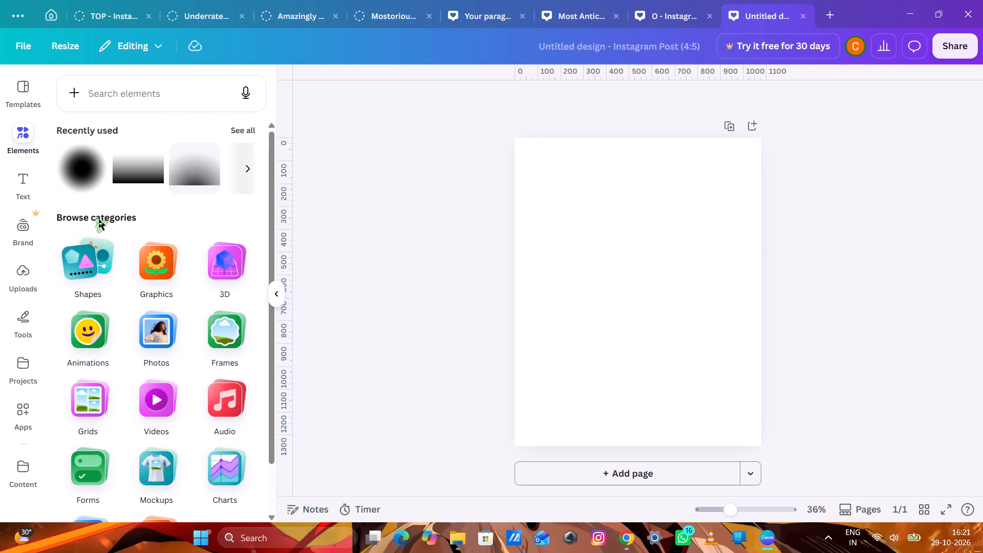
pyautogui.click(242, 171)
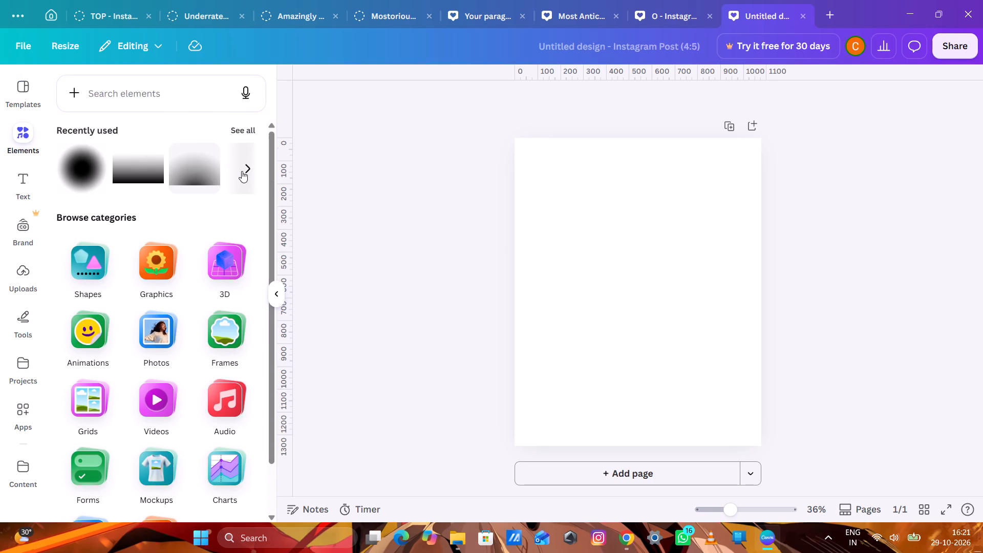
pyautogui.click(242, 171)
pyautogui.click(90, 177)
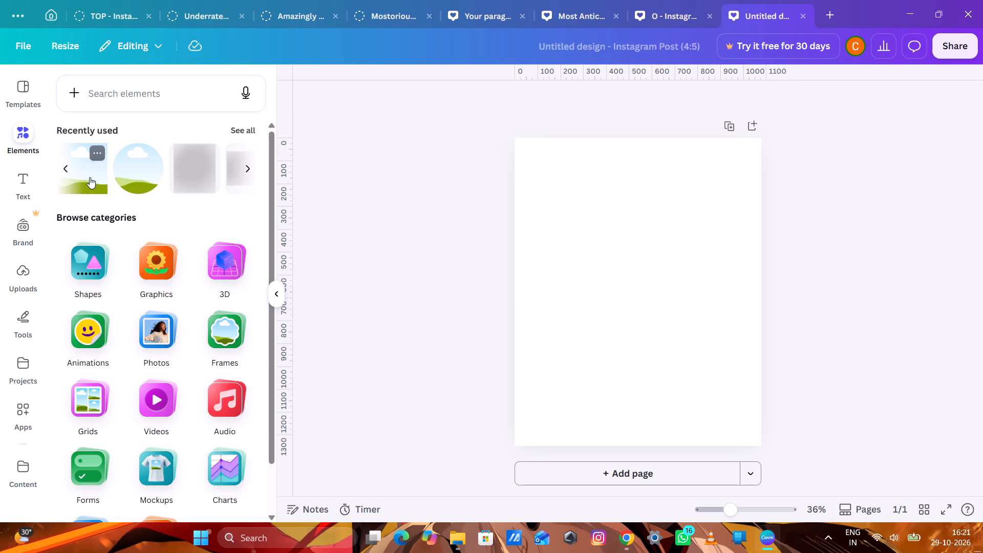
pyautogui.moveTo(645, 291); pyautogui.dragTo(592, 203)
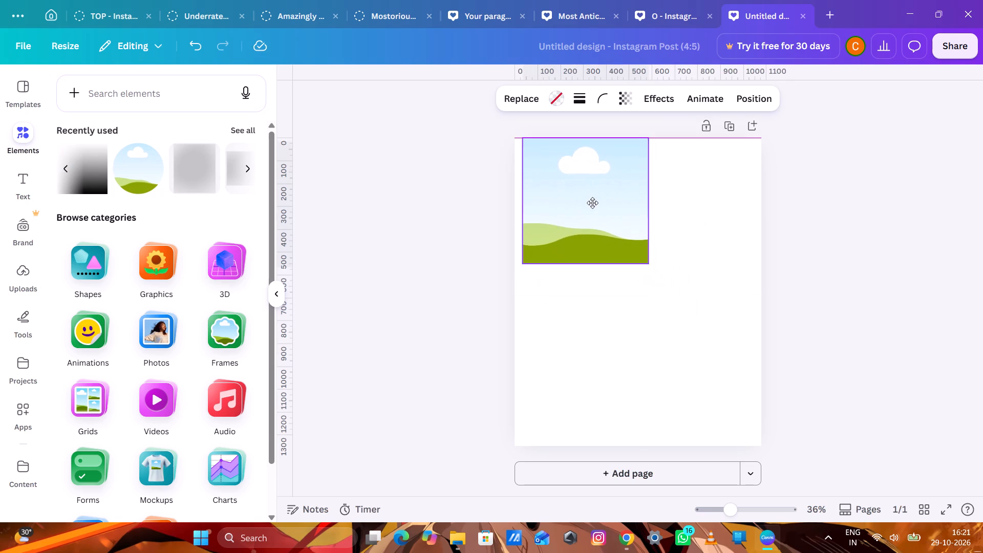
pyautogui.moveTo(592, 203); pyautogui.dragTo(587, 202)
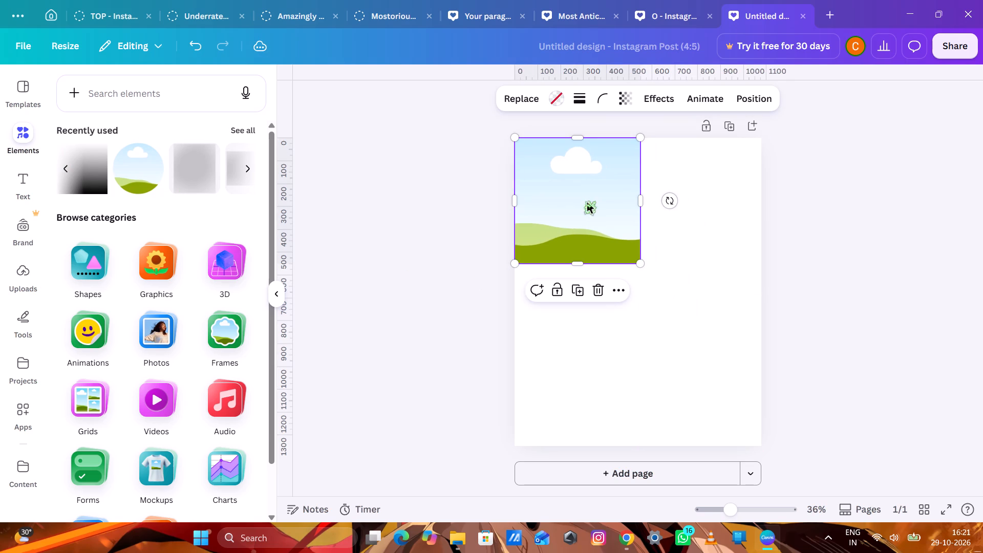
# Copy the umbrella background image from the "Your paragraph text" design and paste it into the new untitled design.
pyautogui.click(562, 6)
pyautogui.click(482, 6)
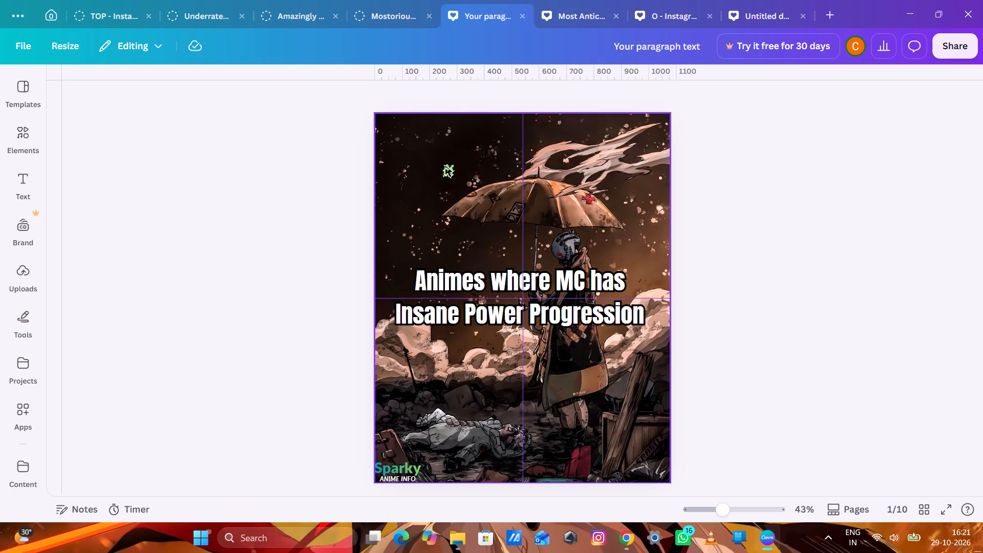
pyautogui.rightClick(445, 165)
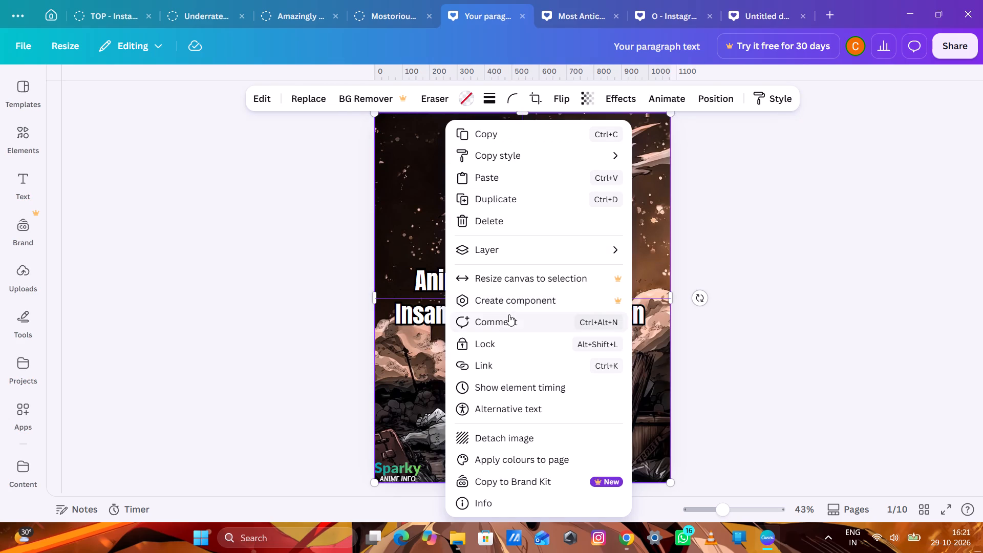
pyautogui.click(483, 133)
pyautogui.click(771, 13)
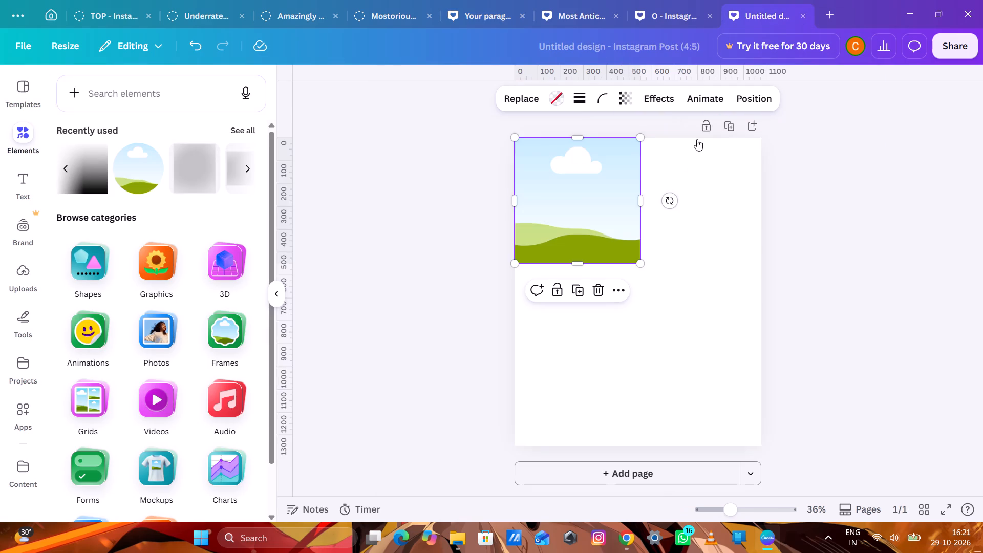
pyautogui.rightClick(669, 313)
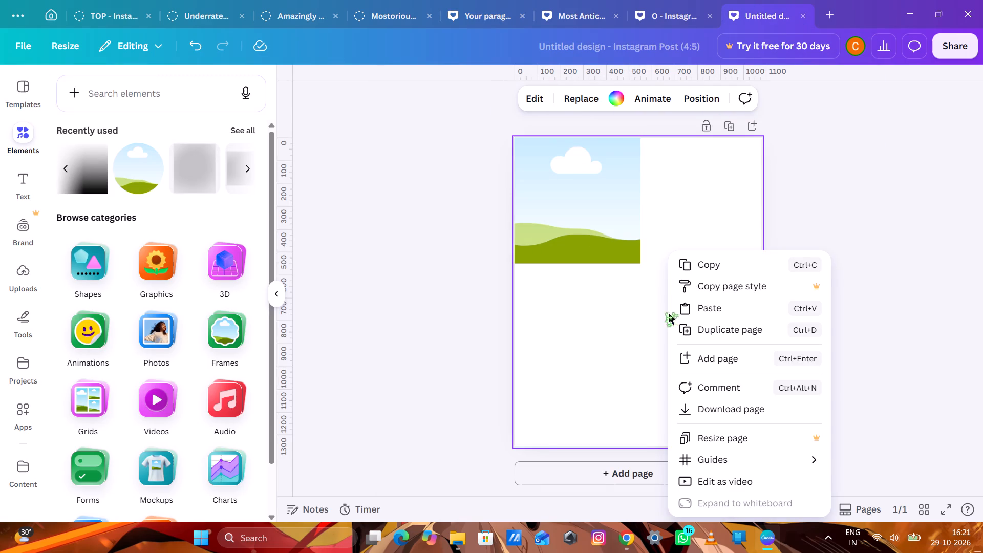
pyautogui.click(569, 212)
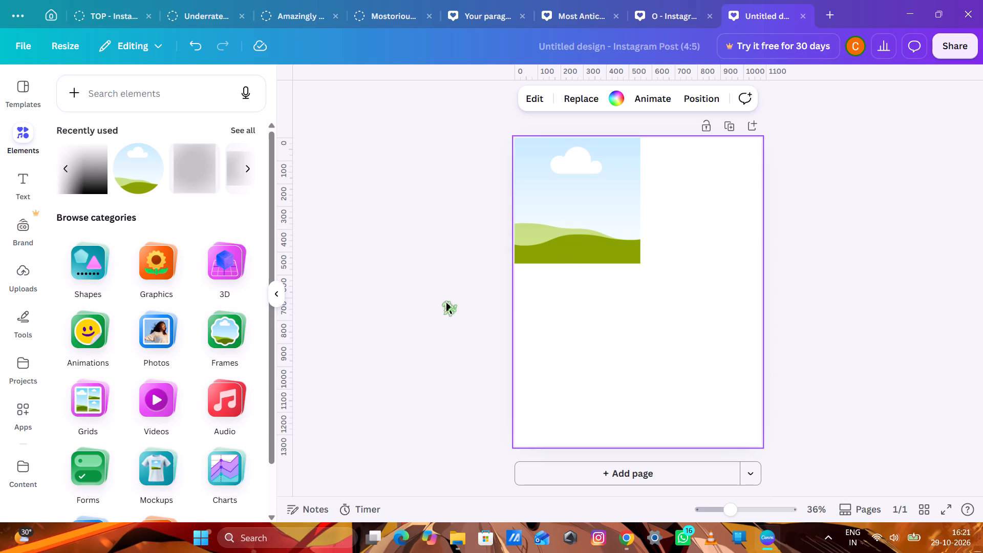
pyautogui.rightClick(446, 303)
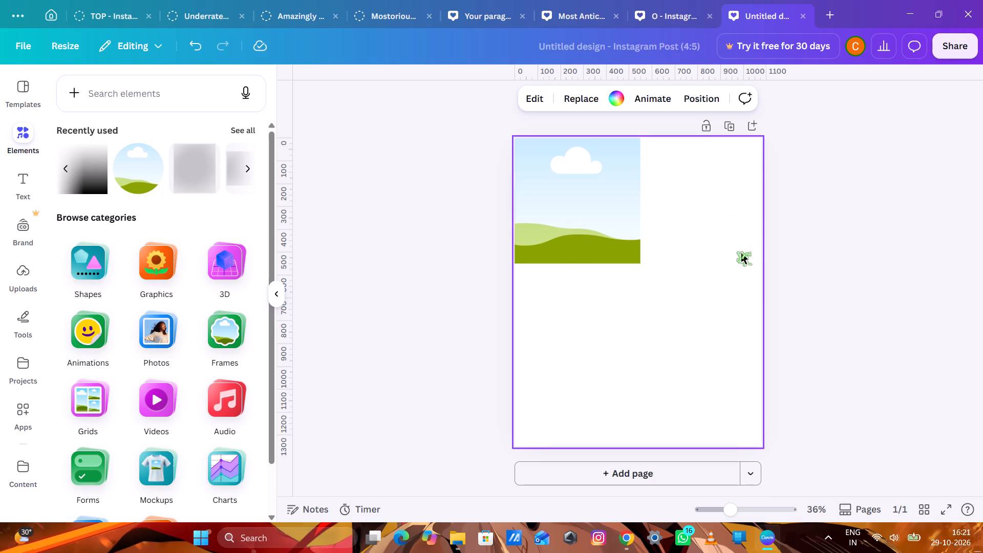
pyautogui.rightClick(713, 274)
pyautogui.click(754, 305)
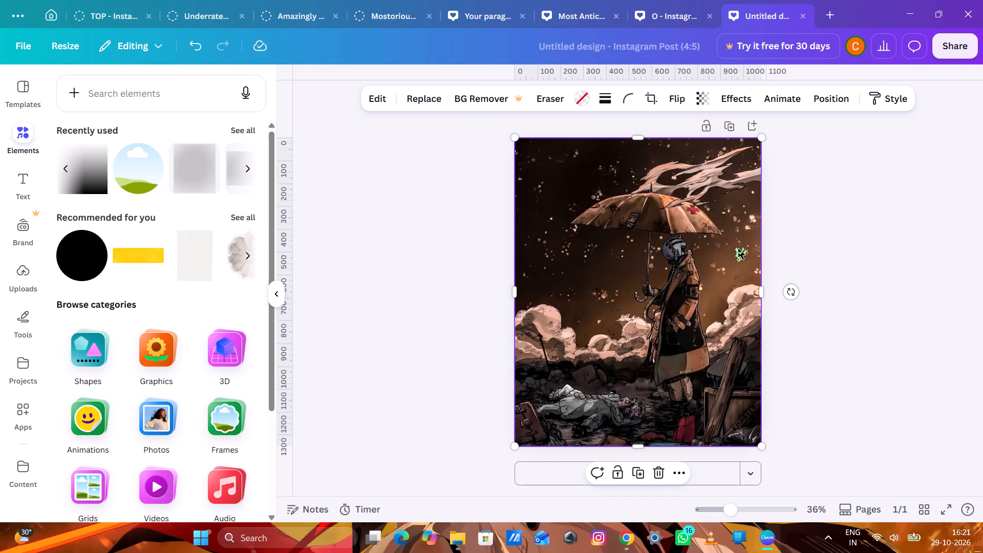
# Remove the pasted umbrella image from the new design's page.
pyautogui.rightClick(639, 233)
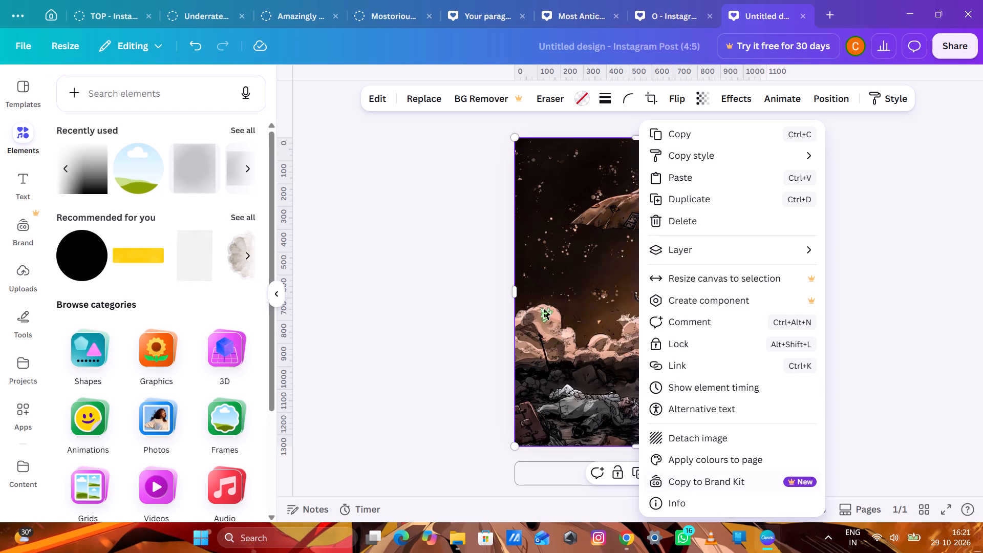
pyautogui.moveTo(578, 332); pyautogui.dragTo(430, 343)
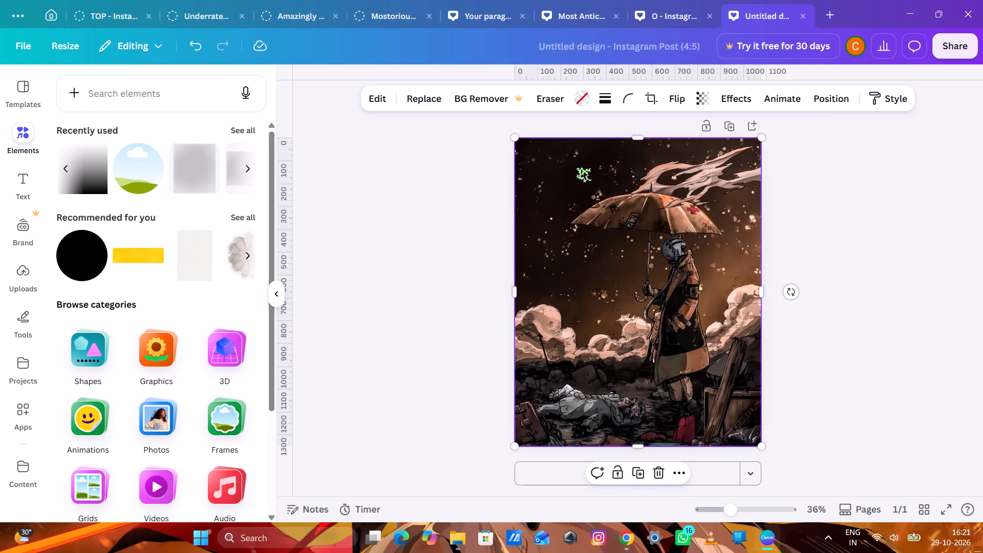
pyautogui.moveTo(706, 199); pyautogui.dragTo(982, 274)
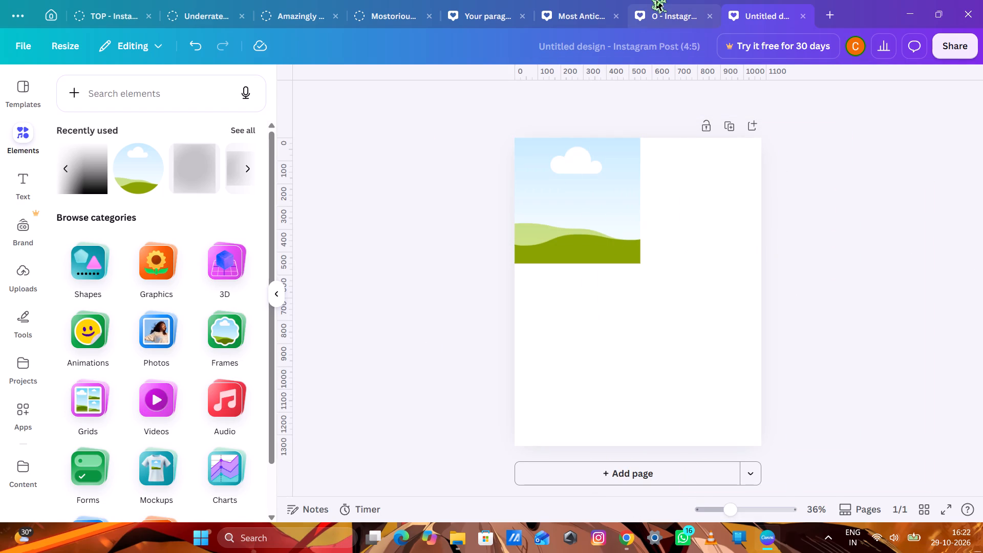
# Check the guides in the "Your paragraph text" design and place a horizontal guide at 675 in the new design.
pyautogui.click(542, 25)
pyautogui.click(499, 15)
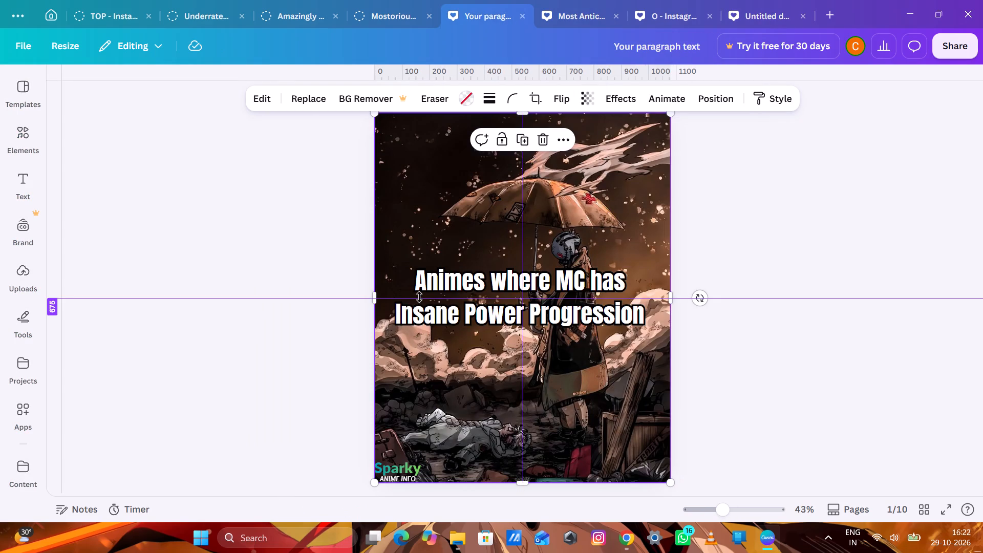
pyautogui.click(778, 9)
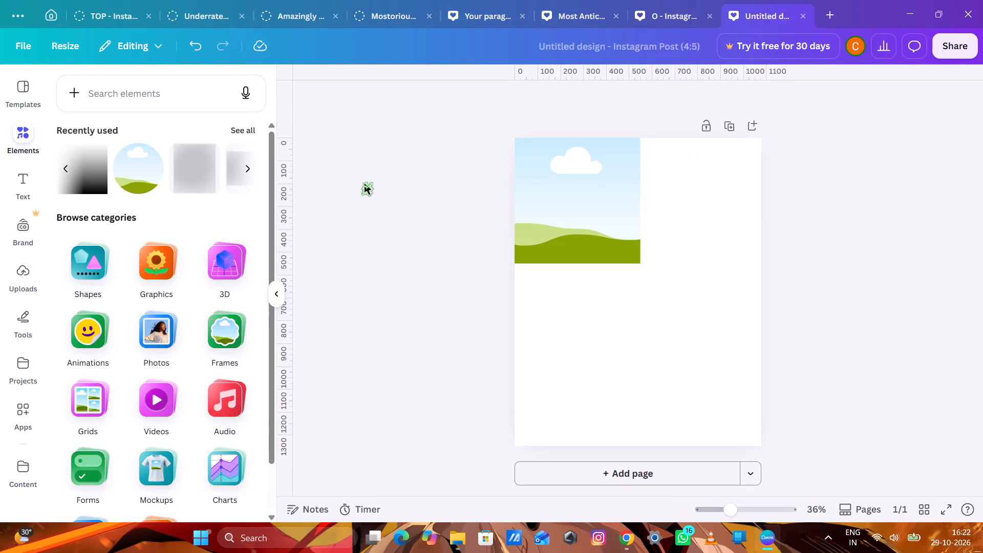
pyautogui.moveTo(594, 77); pyautogui.dragTo(625, 174)
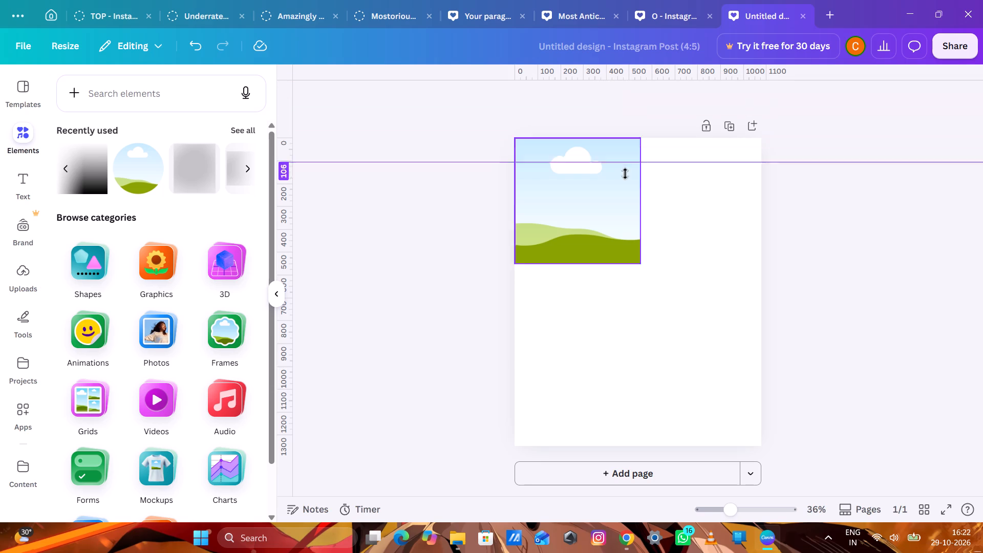
pyautogui.moveTo(625, 174); pyautogui.dragTo(642, 302)
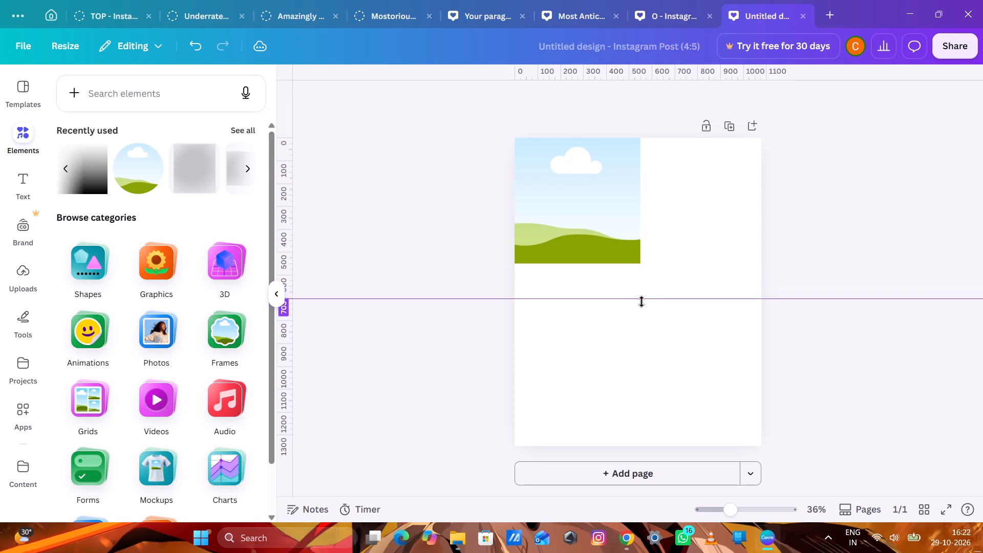
pyautogui.moveTo(642, 302); pyautogui.dragTo(642, 296)
# Collapse the elements list and place a vertical guide at the horizontal centre of the page.
pyautogui.click(273, 287)
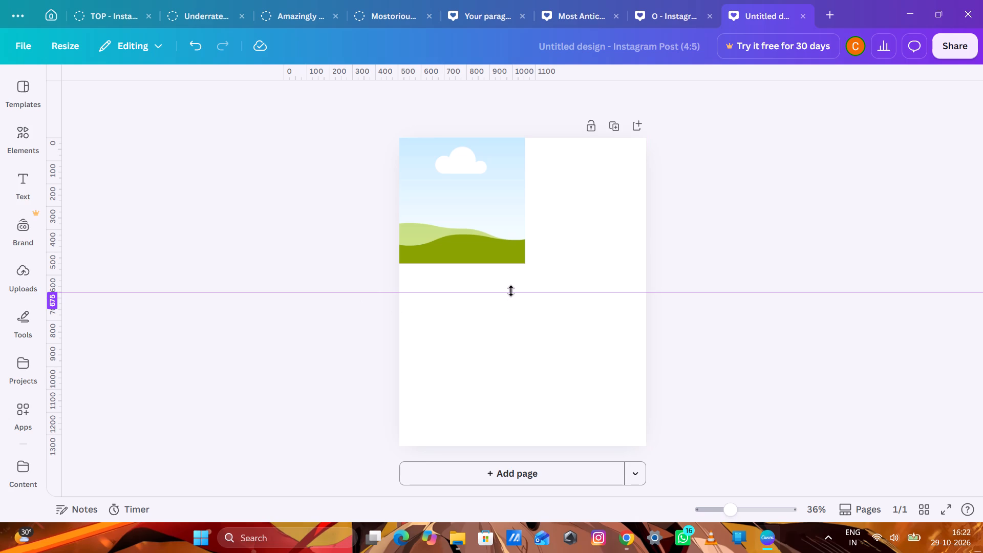
pyautogui.moveTo(56, 161); pyautogui.dragTo(184, 175)
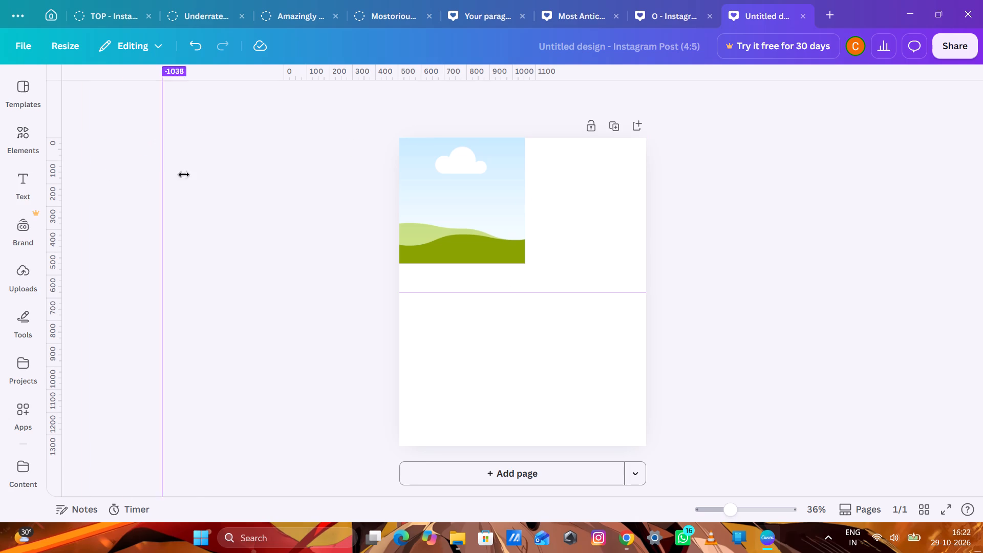
pyautogui.moveTo(184, 175); pyautogui.dragTo(506, 198)
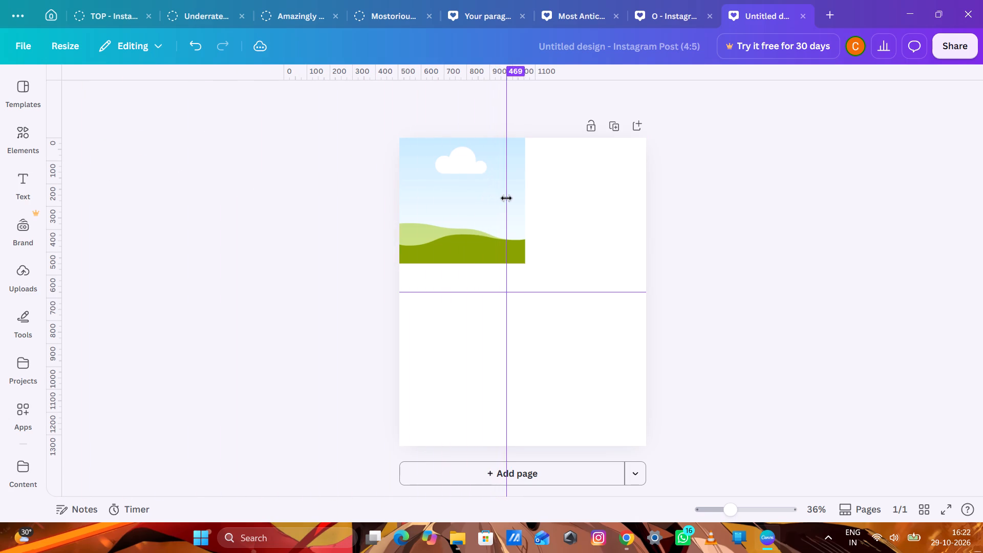
pyautogui.moveTo(506, 198); pyautogui.dragTo(520, 199)
pyautogui.click(714, 207)
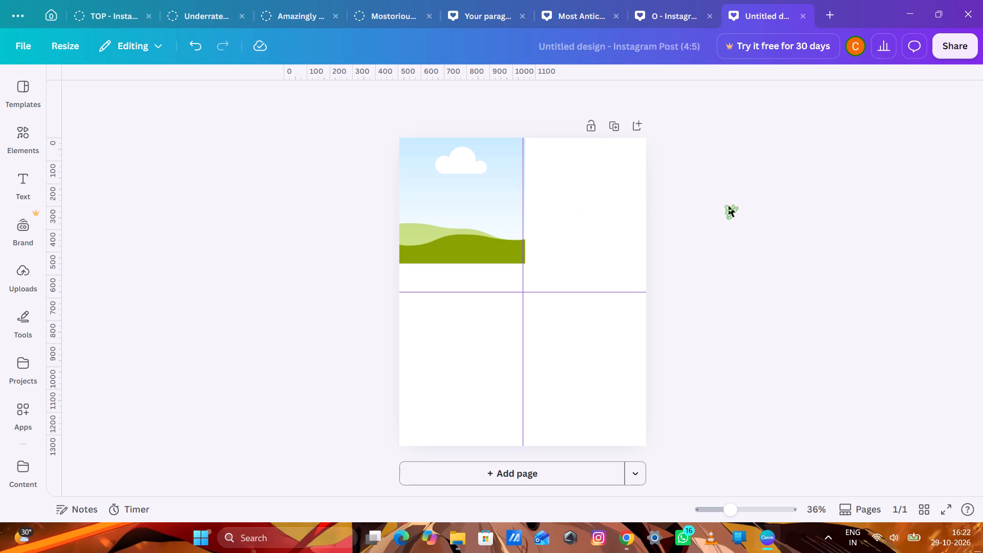
# Move the square frame down slightly and snap its right edge to the vertical centre guide.
pyautogui.moveTo(487, 214); pyautogui.dragTo(482, 226)
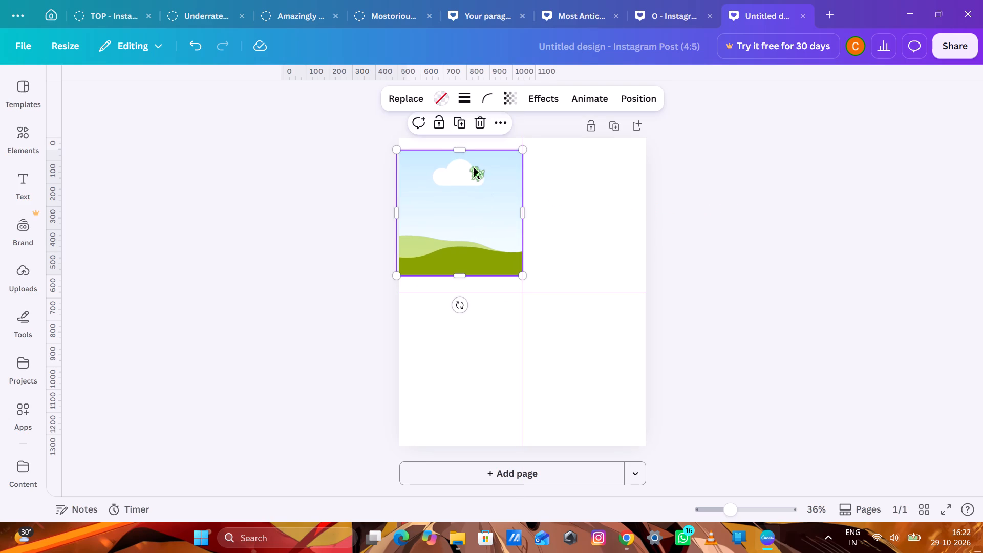
# Stretch the image frame vertically to a height of 675 so it fills the page's upper-left quadrant.
pyautogui.moveTo(463, 151); pyautogui.dragTo(461, 141)
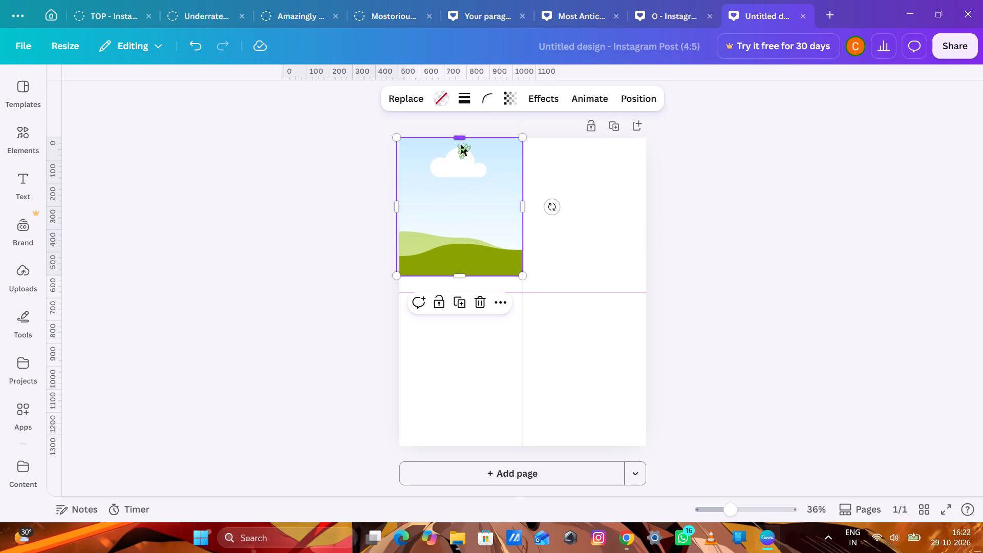
pyautogui.moveTo(457, 277); pyautogui.dragTo(457, 290)
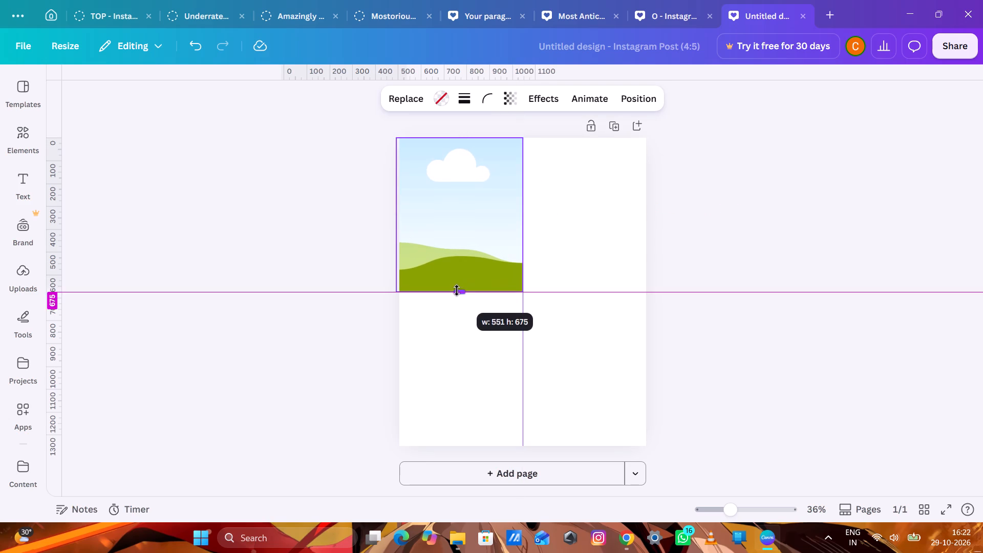
pyautogui.moveTo(457, 290); pyautogui.dragTo(457, 291)
pyautogui.click(762, 197)
# Copy the upper-left image frame and paste three duplicates onto the page.
pyautogui.click(502, 209)
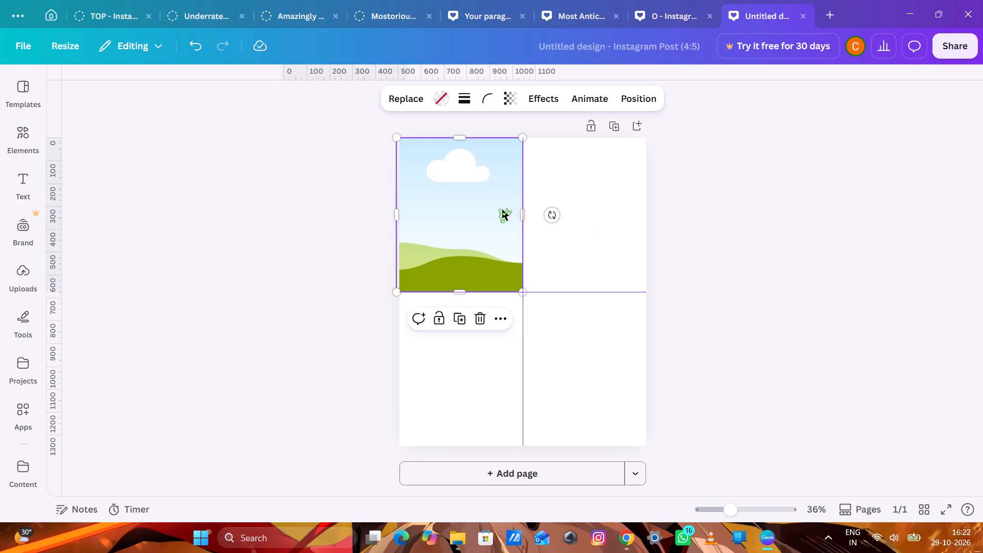
pyautogui.hotkey('ctrl', 'c')
pyautogui.hotkey('ctrl', 'v')
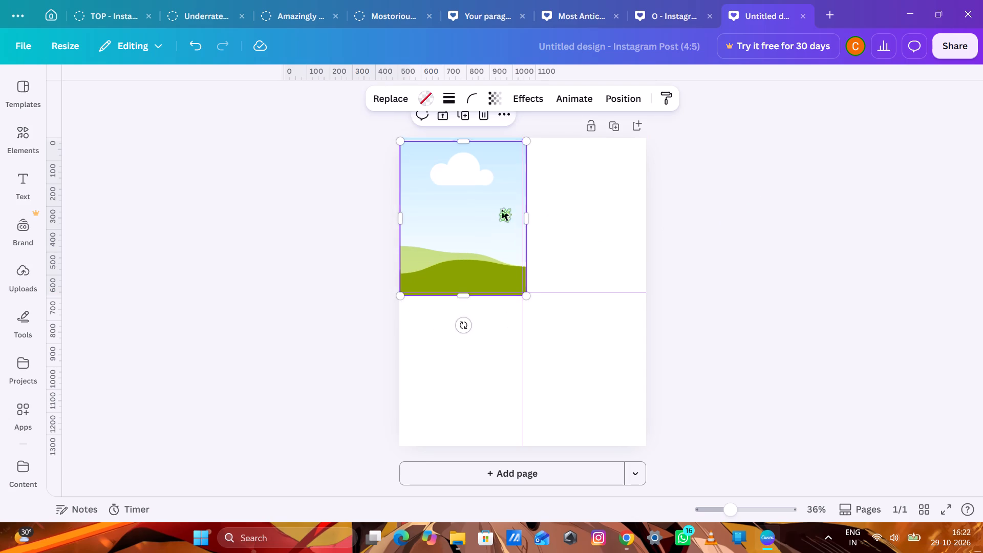
pyautogui.hotkey('ctrl', 'v')
pyautogui.hotkey('ctrl', 'v')
pyautogui.click(657, 188)
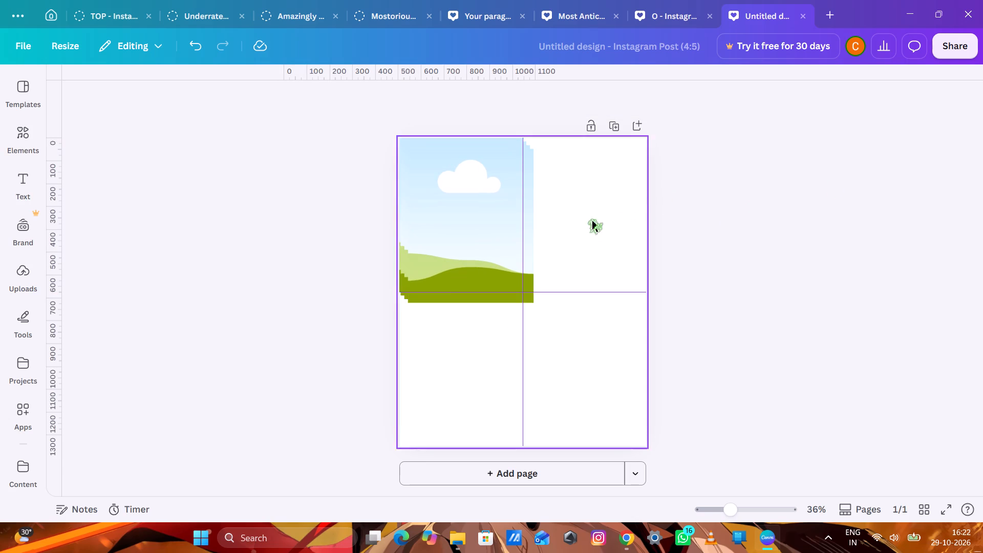
# Arrange the three duplicate frames in the lower-right, upper-right and lower-left quadrants to form a 2×2 grid.
pyautogui.moveTo(496, 221); pyautogui.dragTo(613, 367)
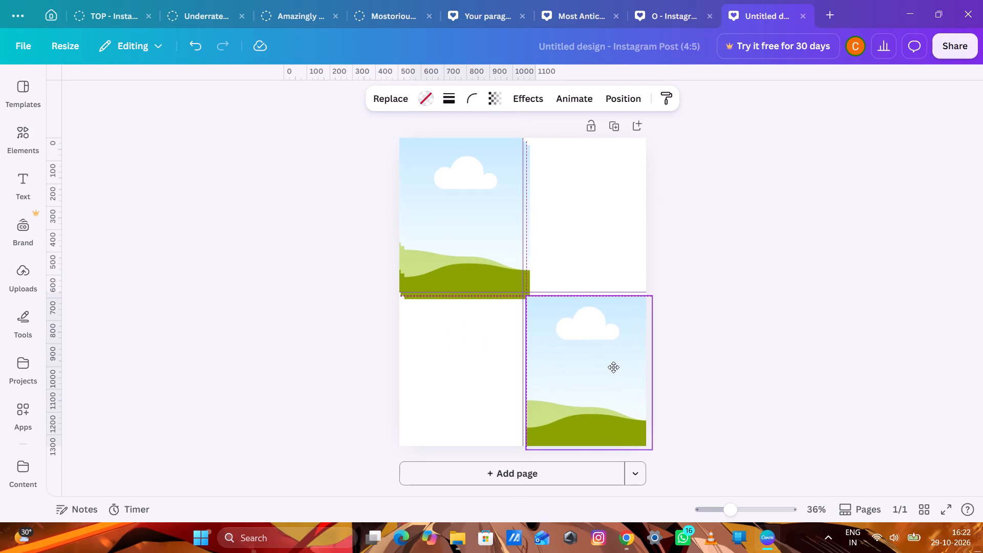
pyautogui.moveTo(613, 367); pyautogui.dragTo(608, 365)
pyautogui.moveTo(473, 221); pyautogui.dragTo(592, 221)
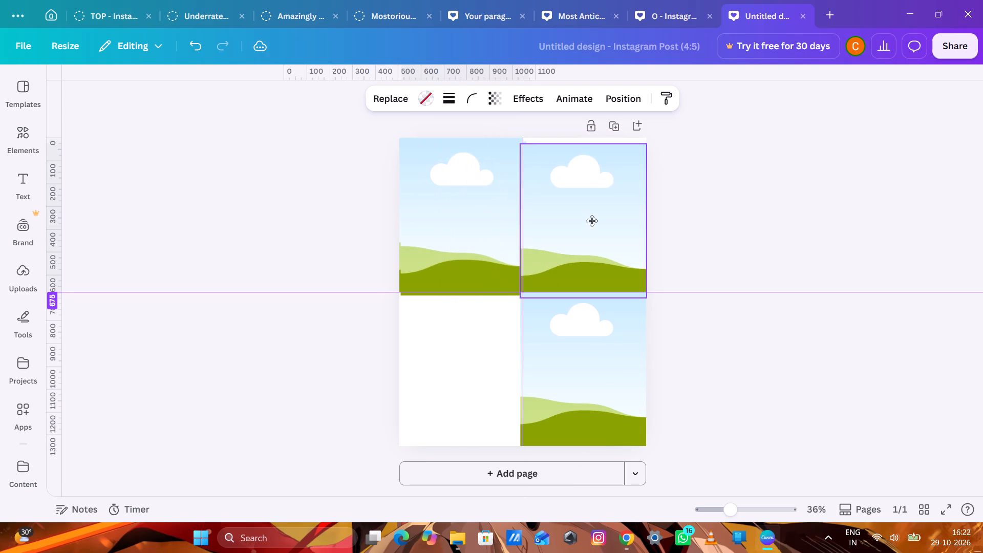
pyautogui.moveTo(592, 221); pyautogui.dragTo(593, 212)
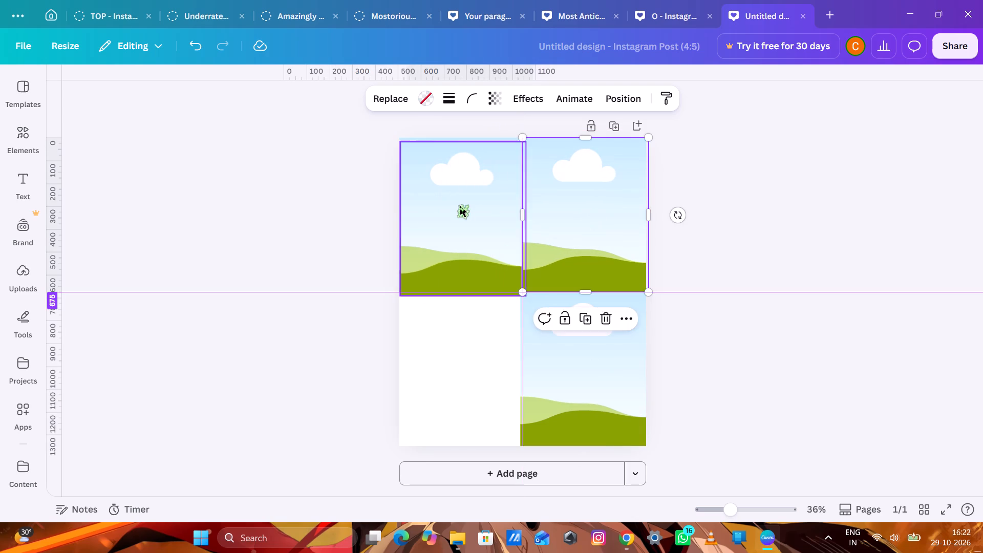
pyautogui.moveTo(472, 200); pyautogui.dragTo(467, 351)
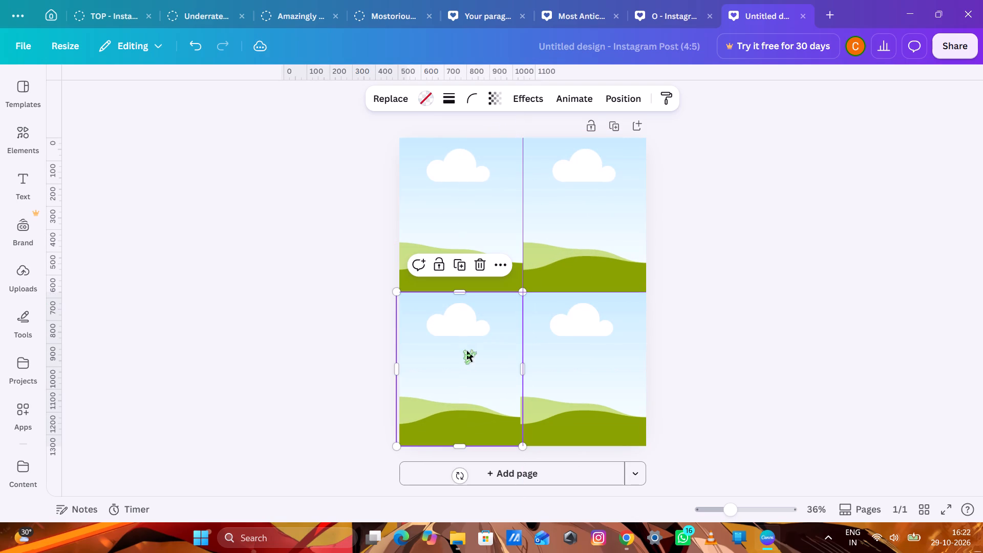
pyautogui.click(786, 227)
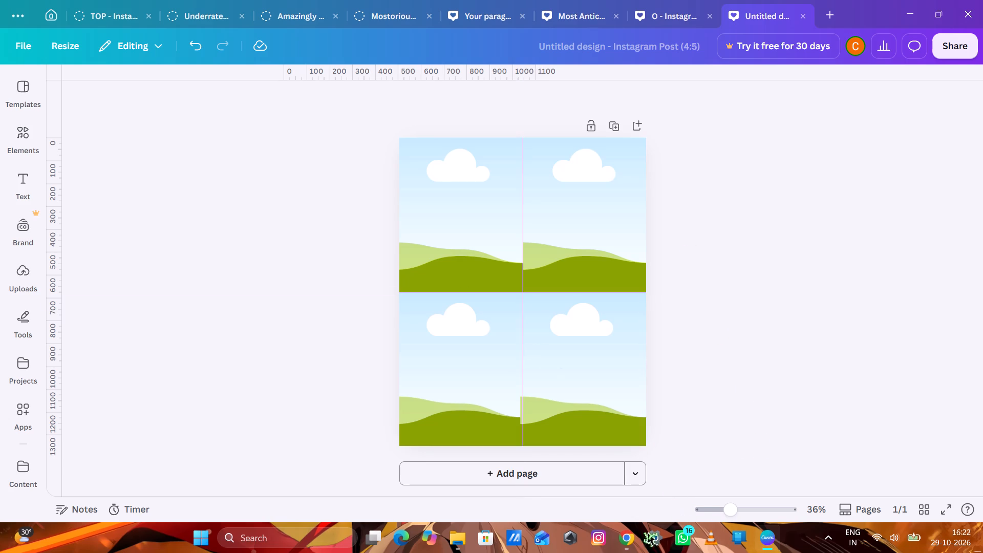
# Switch to Pinterest in Chrome and search for "bleach".
pyautogui.click(624, 533)
pyautogui.click(44, 24)
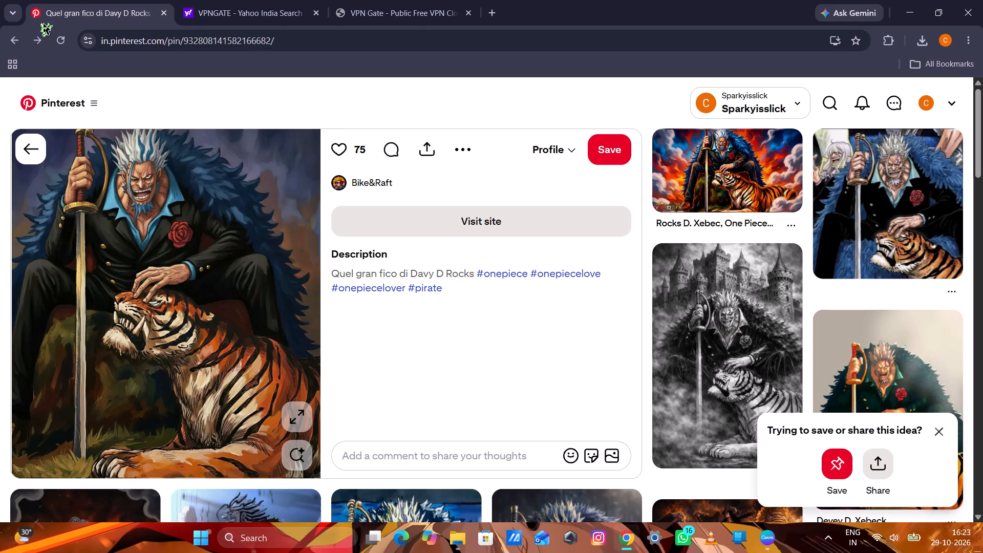
pyautogui.click(839, 106)
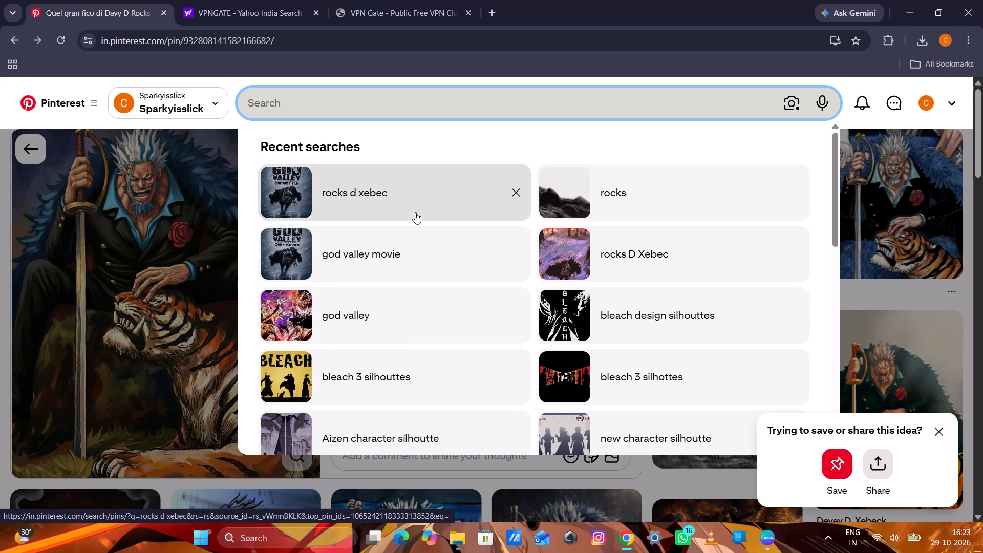
pyautogui.write('bleach')
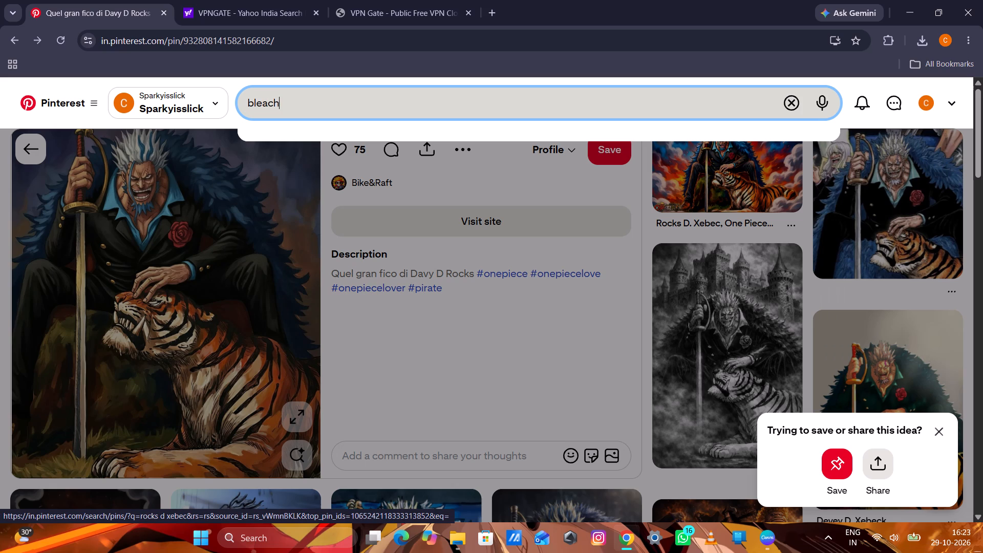
pyautogui.press('Return')
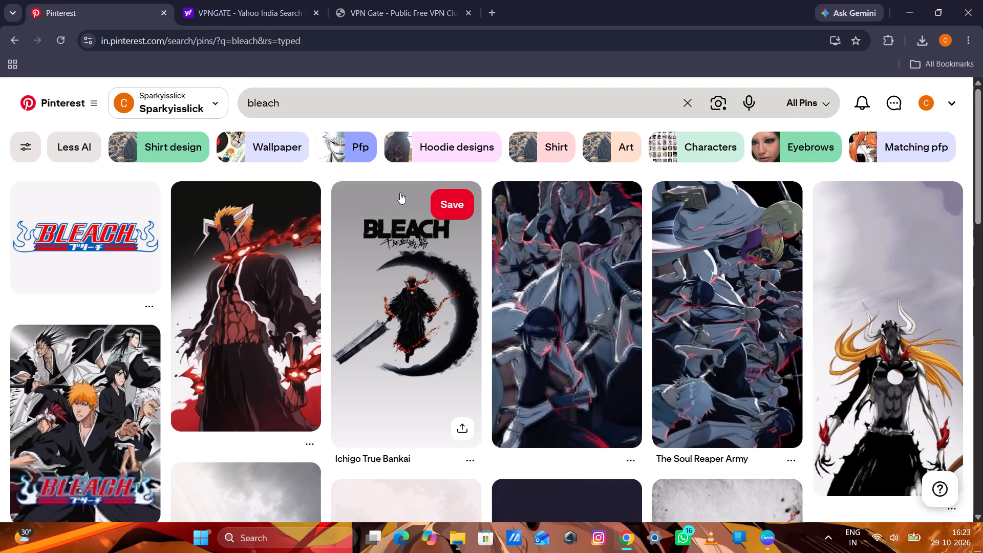
# Open the Bleach group poster pin with the black-and-white background and look through its related pins.
pyautogui.scroll(-3, 400, 193)
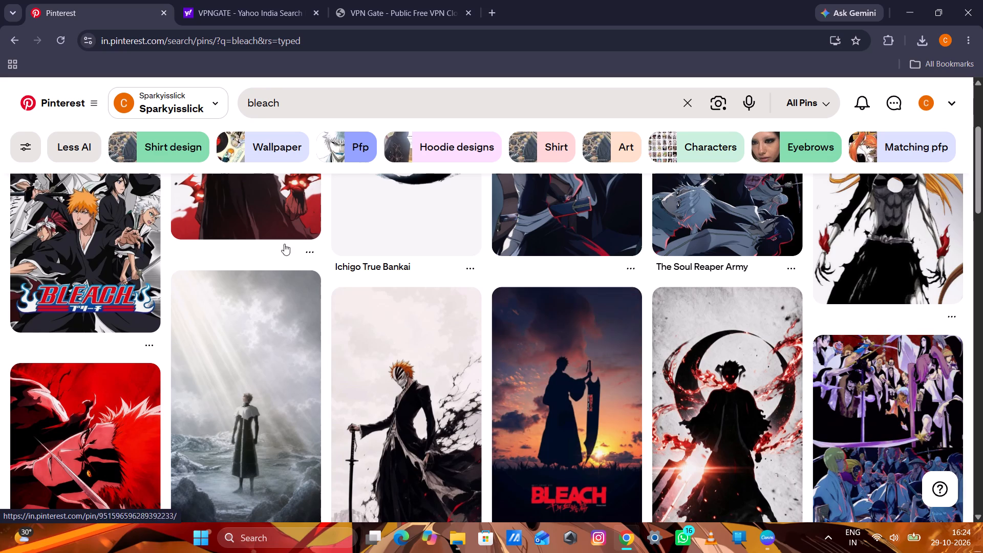
pyautogui.scroll(2, 373, 325)
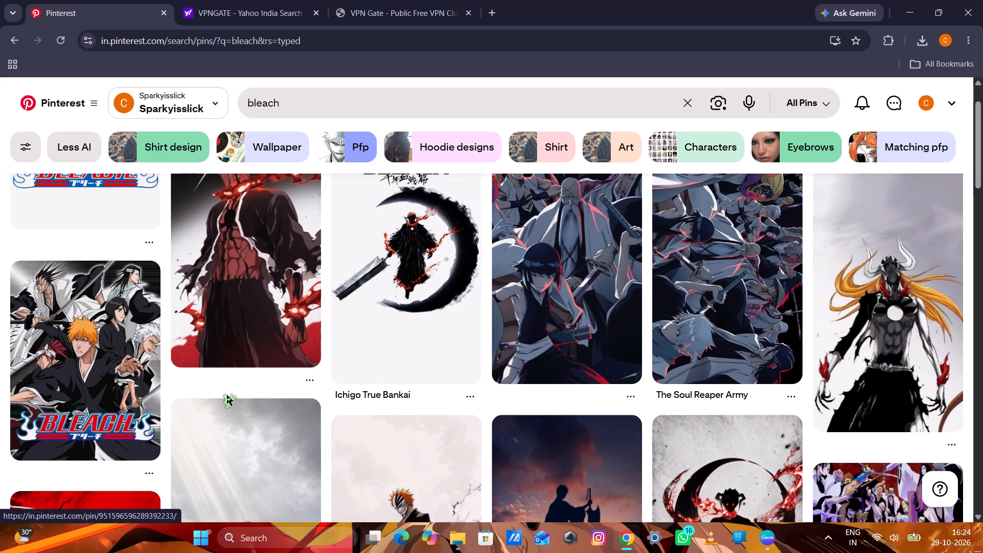
pyautogui.click(135, 349)
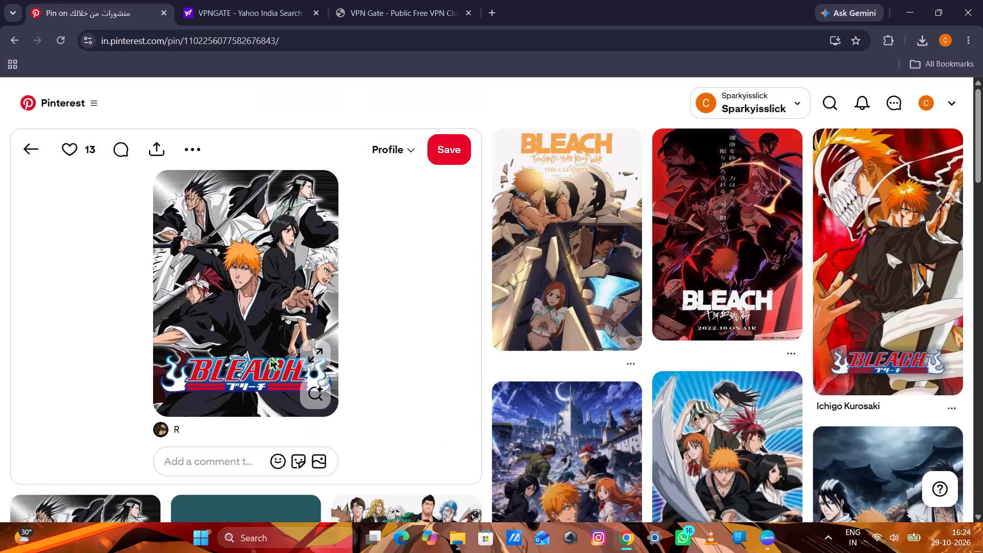
pyautogui.scroll(-1, 354, 354)
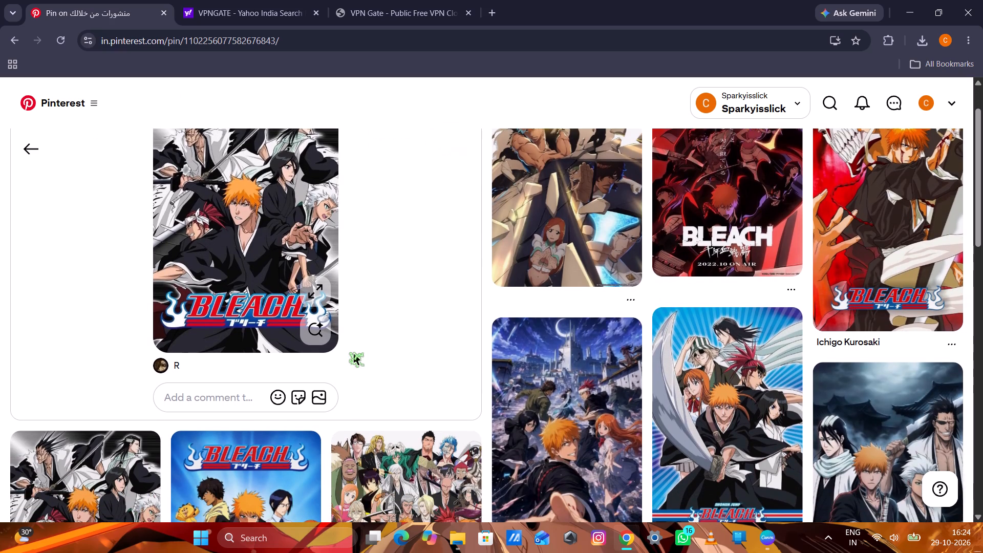
pyautogui.scroll(-4, 354, 354)
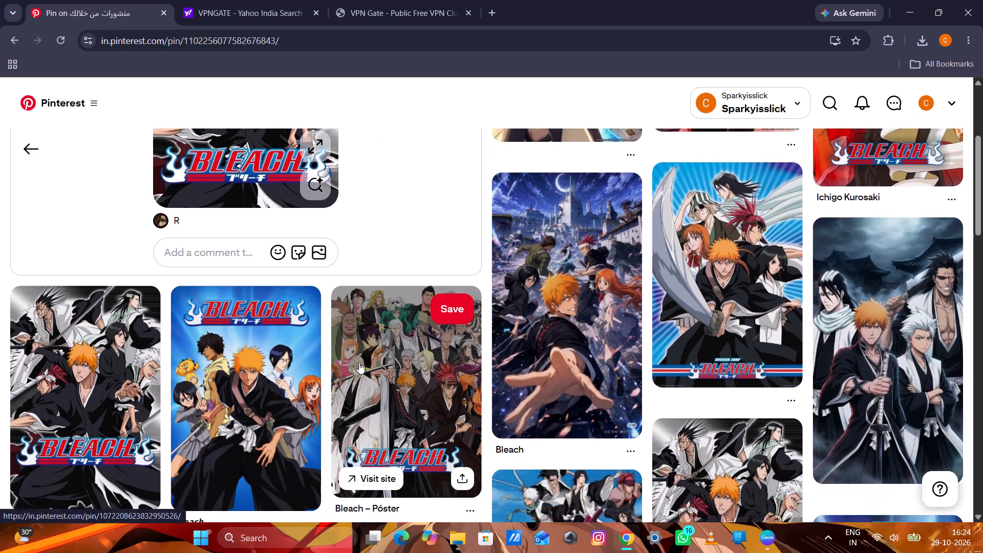
# Open the Shonen Jump Bleach group poster with the blue striped background and examine its related pins for suitable artwork.
pyautogui.click(711, 189)
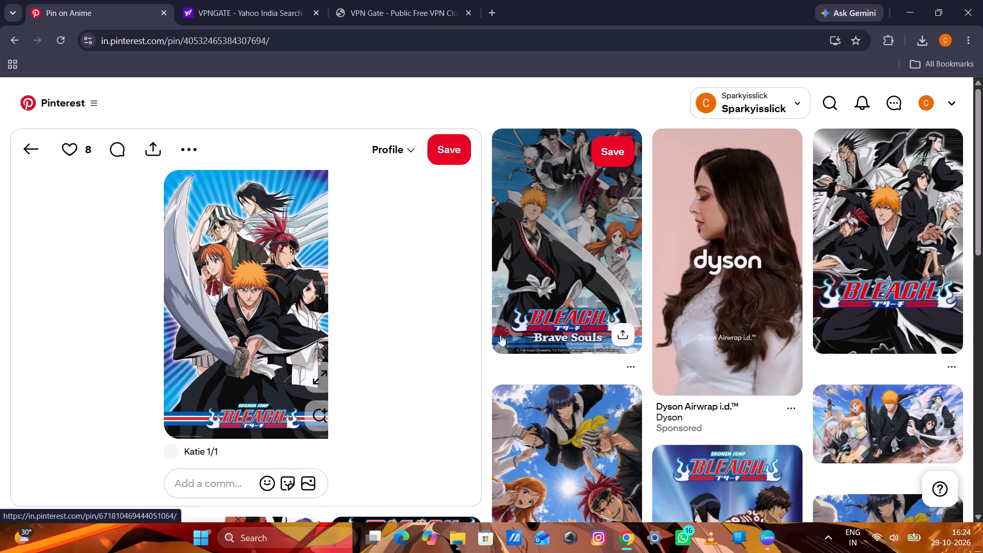
pyautogui.scroll(-2, 366, 373)
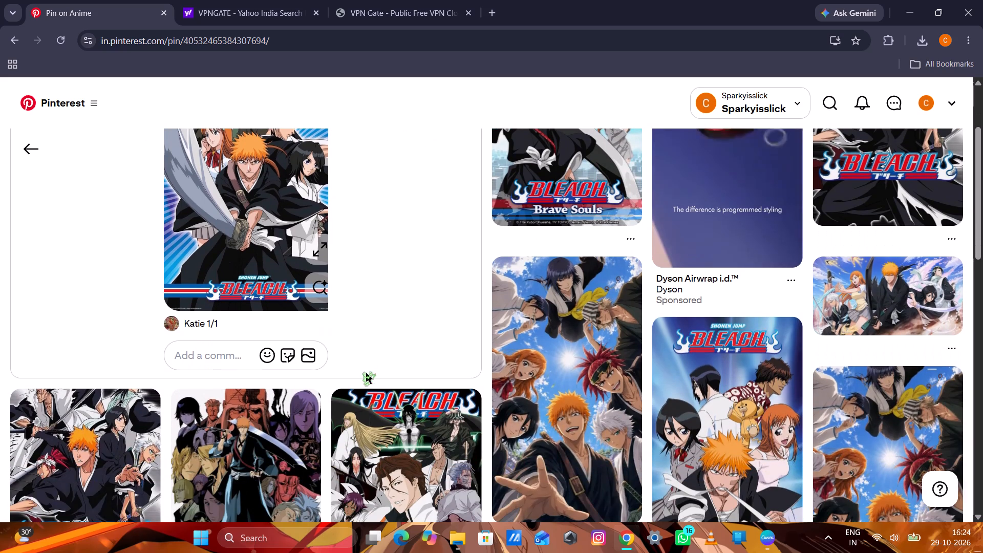
pyautogui.scroll(-2, 366, 373)
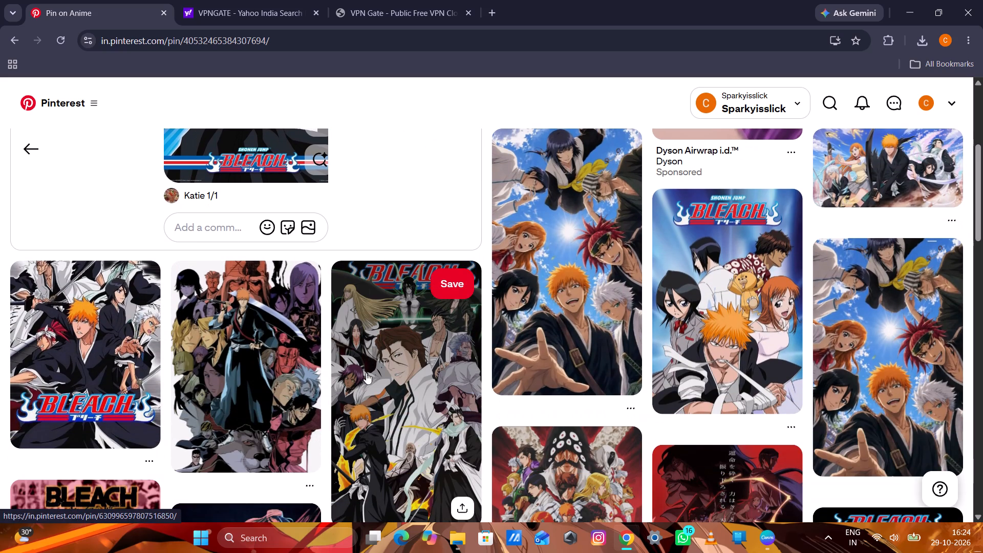
pyautogui.scroll(-2, 366, 373)
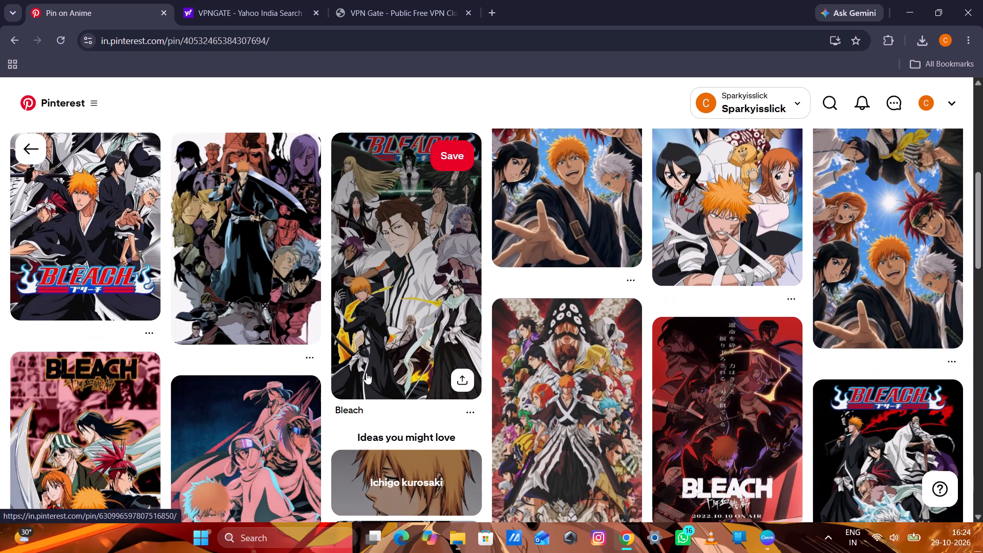
pyautogui.scroll(-4, 366, 373)
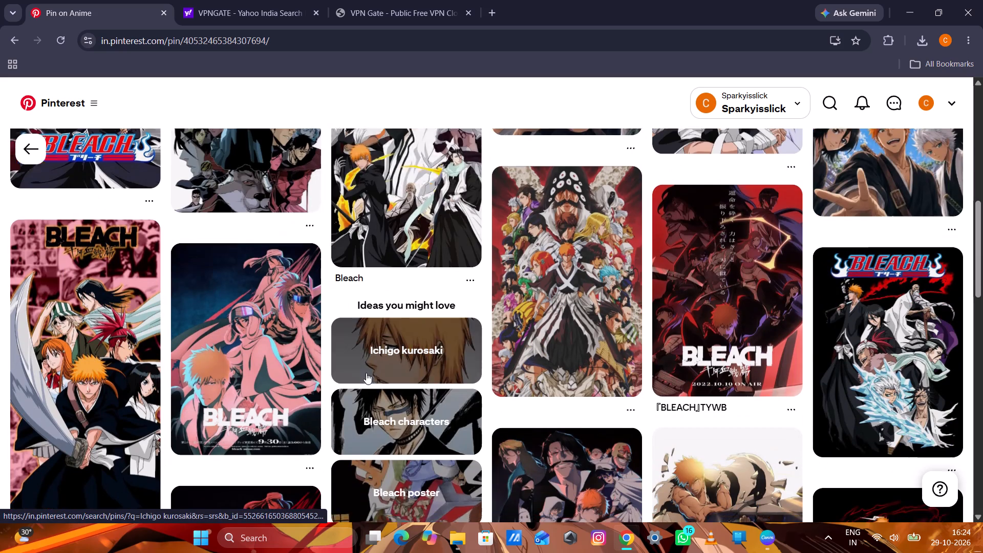
pyautogui.scroll(-2, 366, 373)
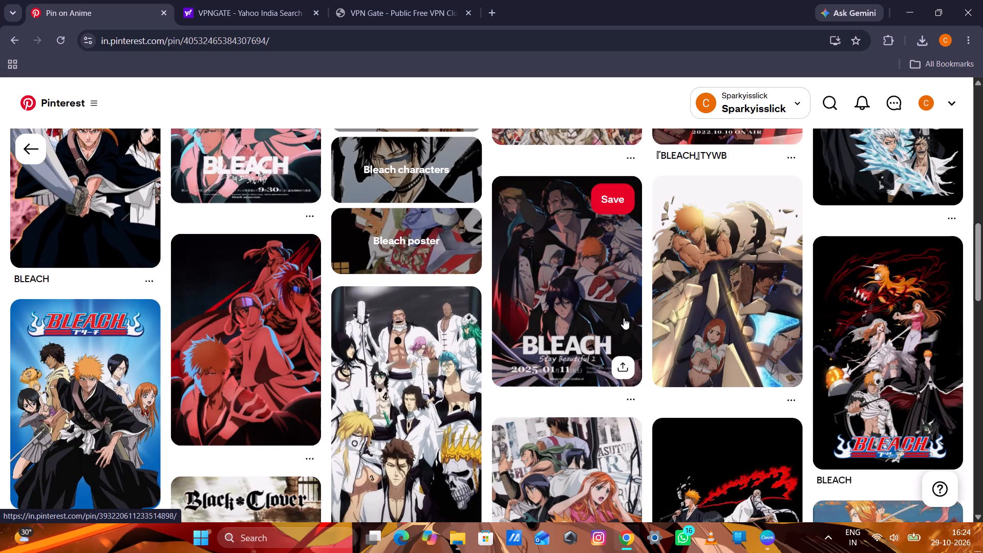
pyautogui.scroll(-5, 502, 361)
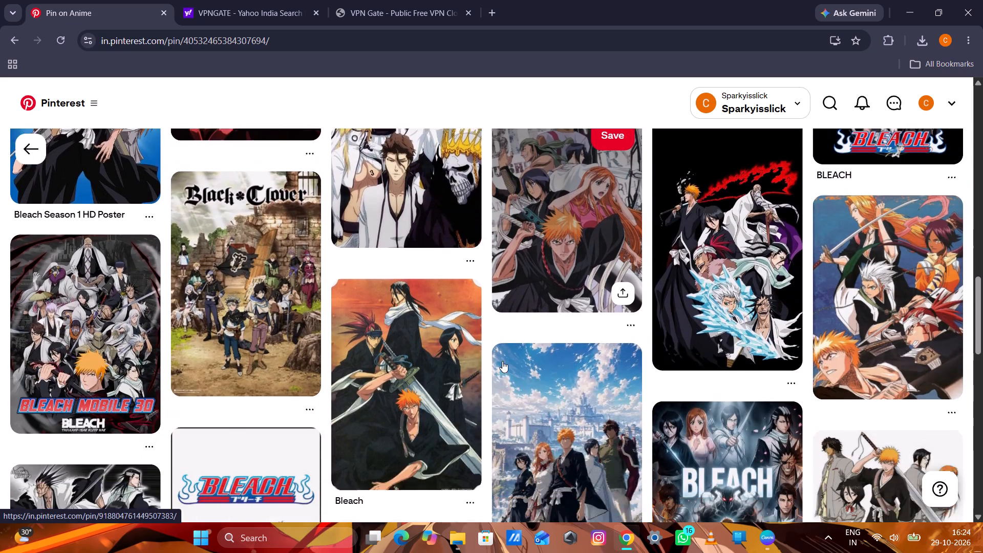
pyautogui.scroll(3, 502, 361)
pyautogui.scroll(-4, 319, 391)
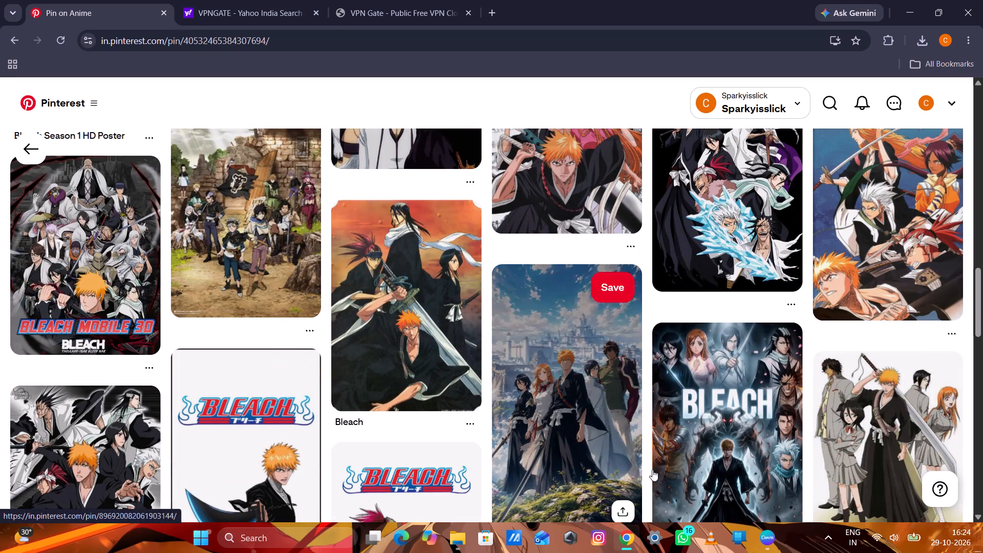
pyautogui.scroll(-6, 652, 470)
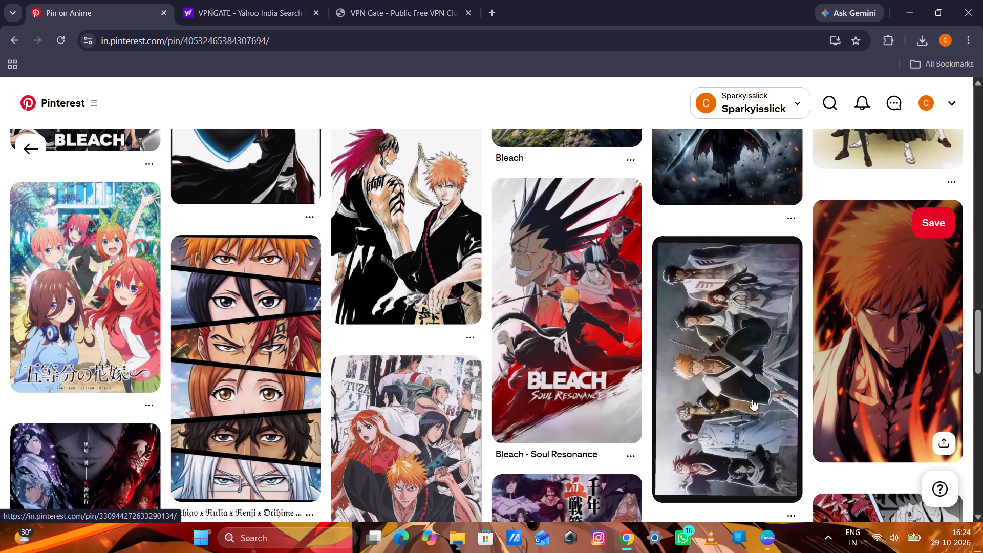
pyautogui.scroll(-1, 495, 402)
pyautogui.scroll(-1, 315, 380)
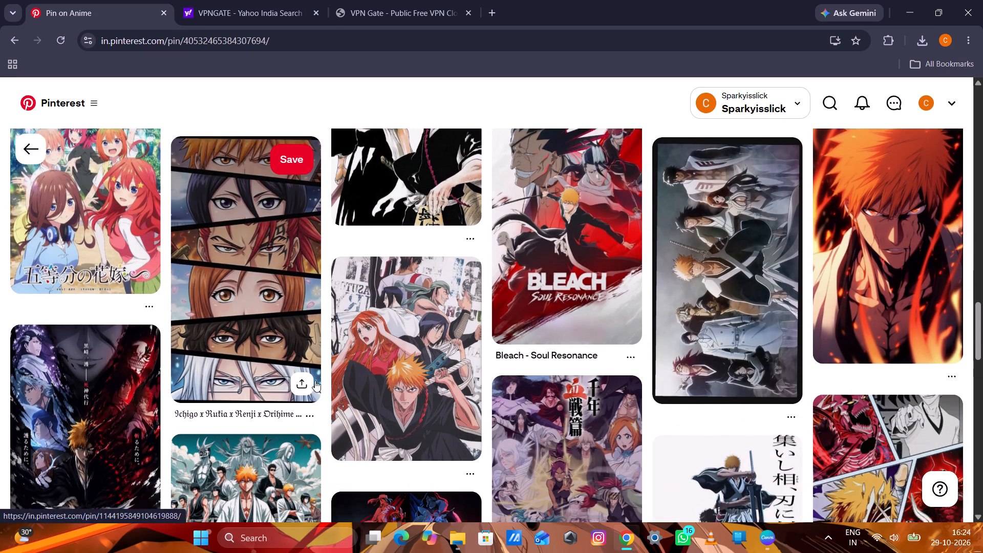
pyautogui.scroll(-2, 315, 380)
pyautogui.scroll(-1, 463, 407)
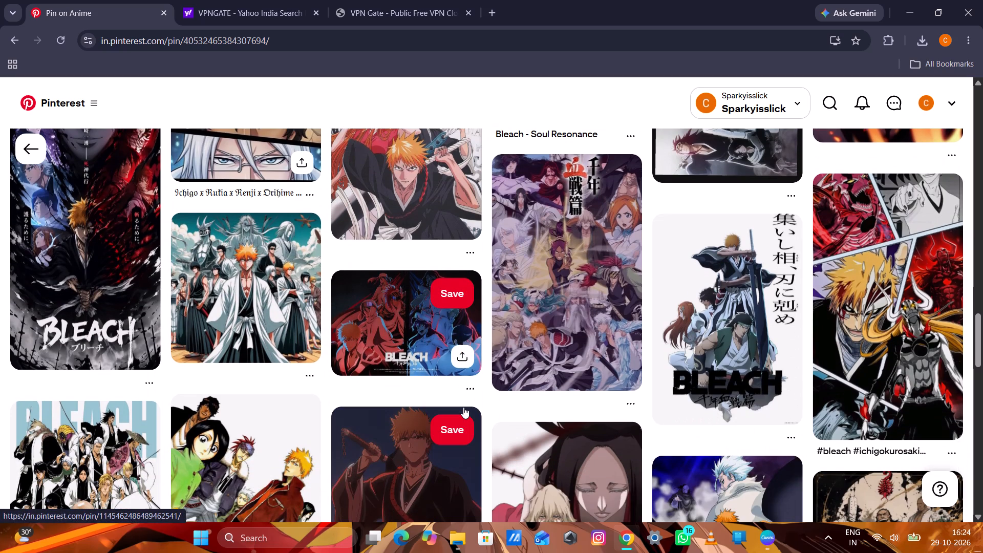
pyautogui.scroll(11, 463, 407)
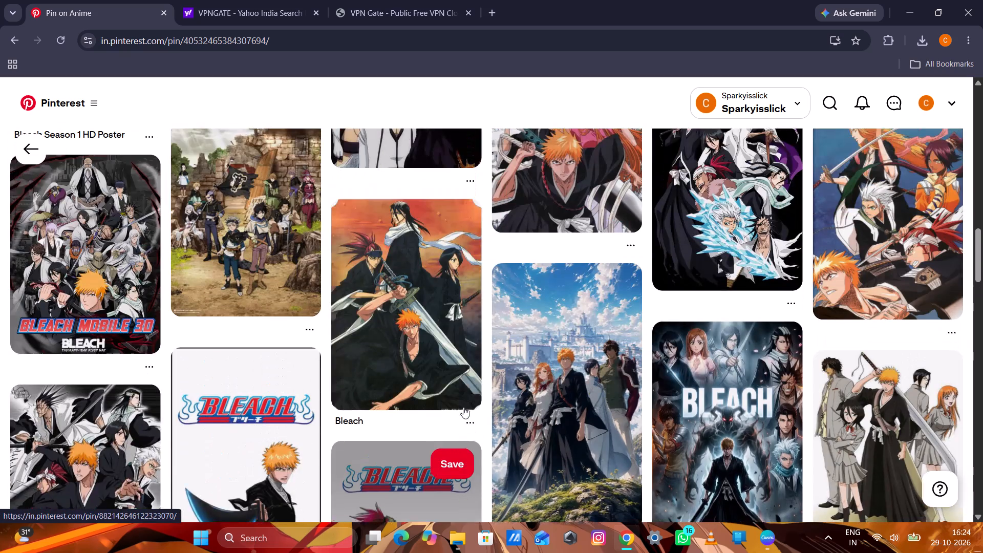
pyautogui.scroll(9, 463, 407)
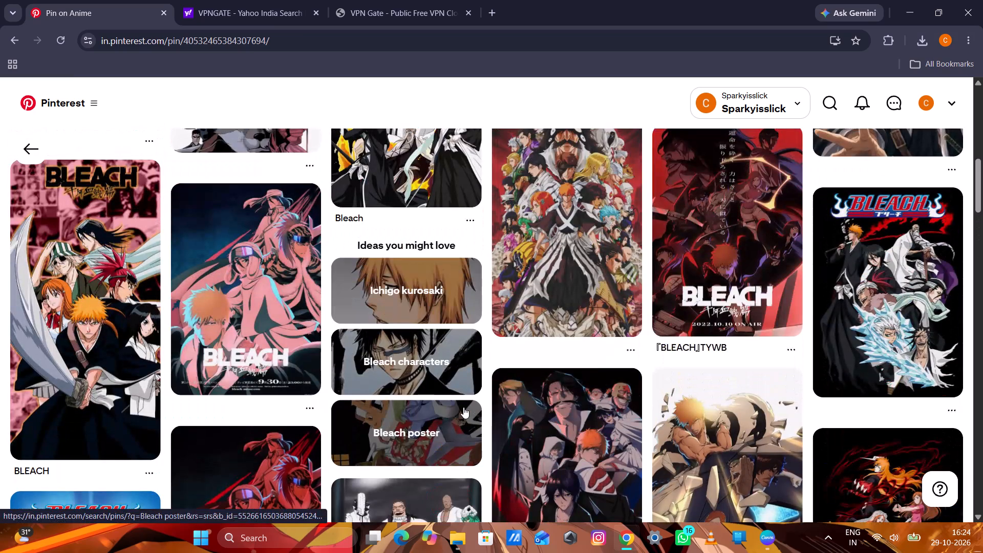
# Open the Bleach "Stay Beautiful 2" poster among the related pins and look through its own related pins.
pyautogui.scroll(-3, 463, 407)
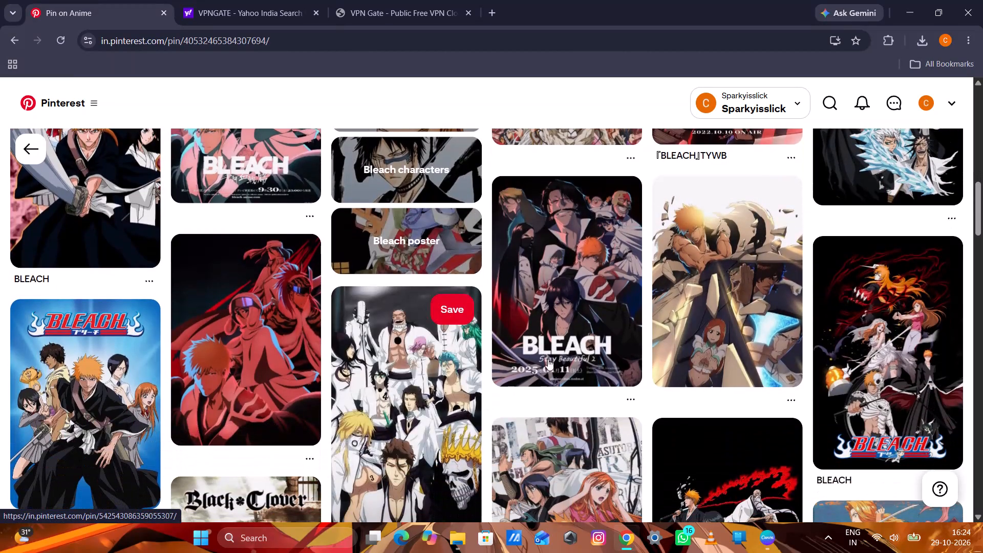
pyautogui.click(570, 310)
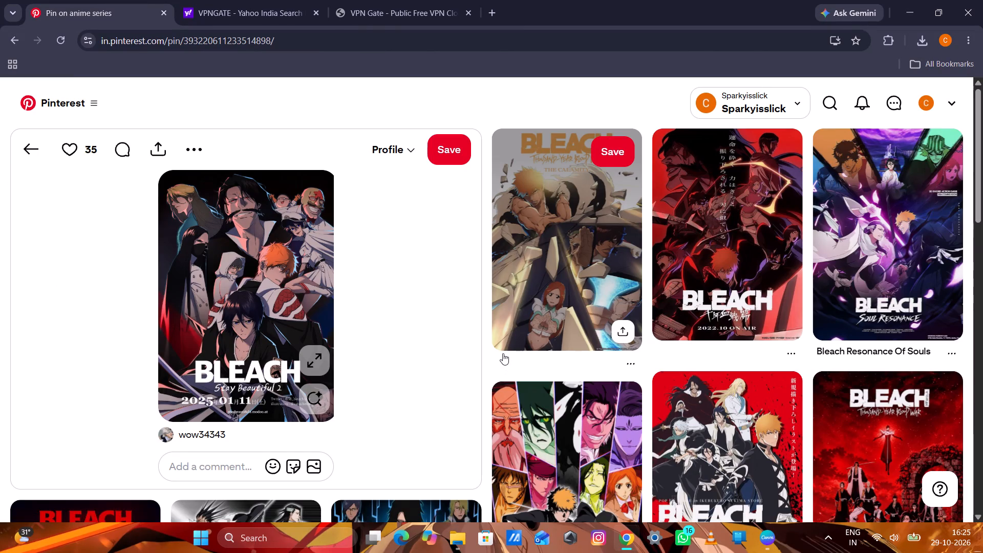
pyautogui.scroll(-3, 550, 322)
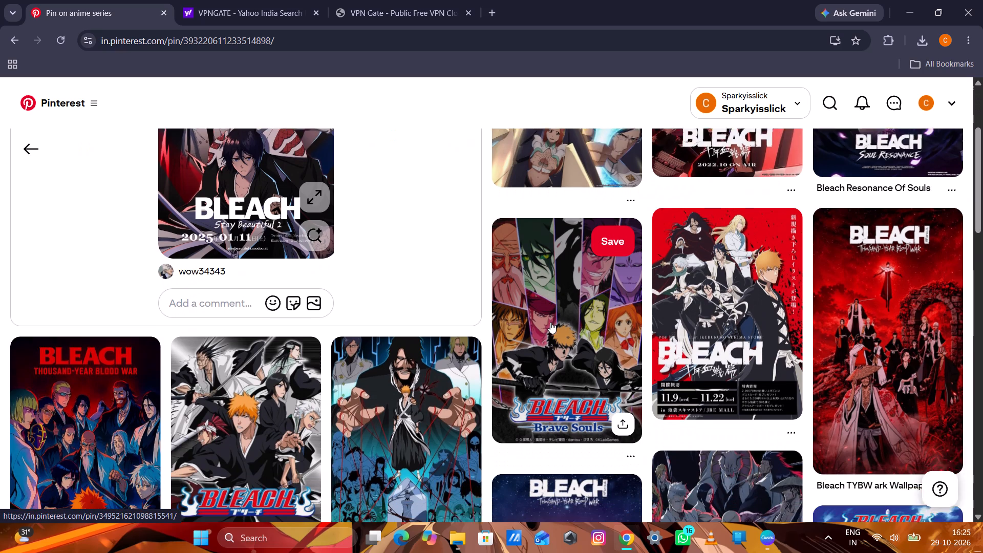
pyautogui.scroll(-4, 336, 326)
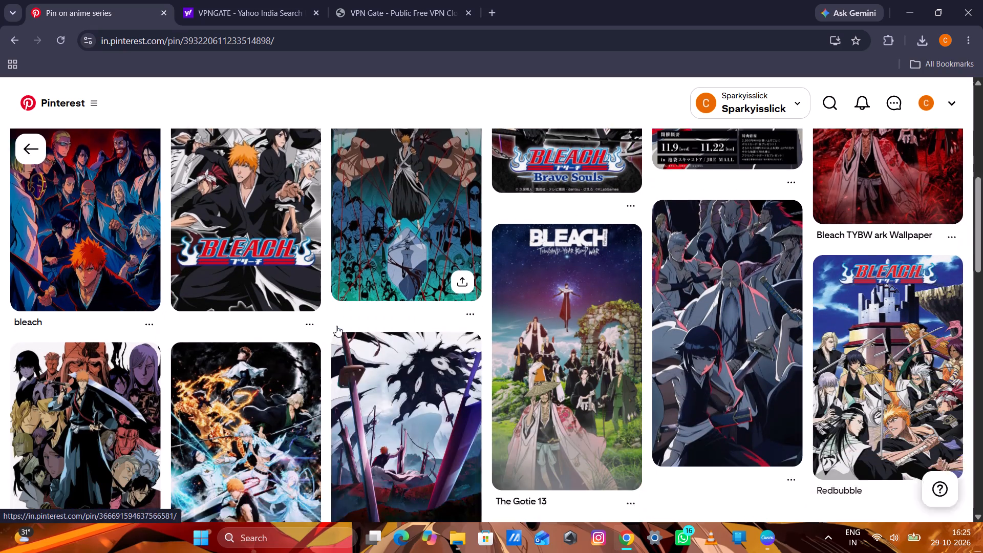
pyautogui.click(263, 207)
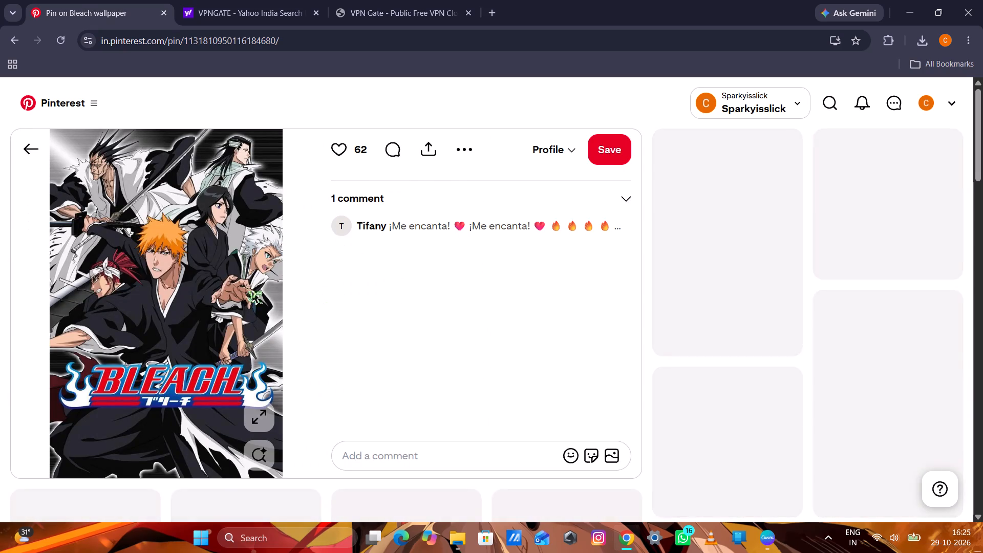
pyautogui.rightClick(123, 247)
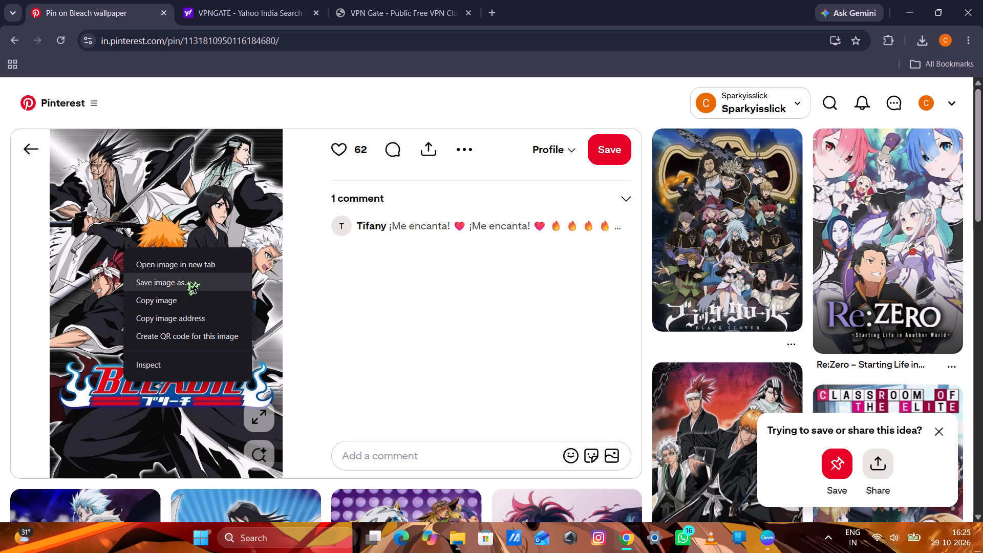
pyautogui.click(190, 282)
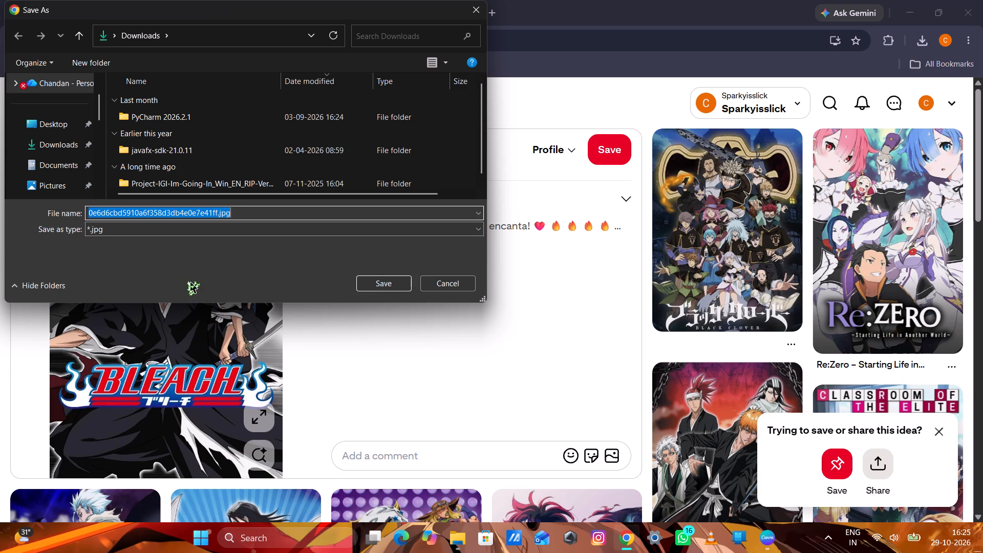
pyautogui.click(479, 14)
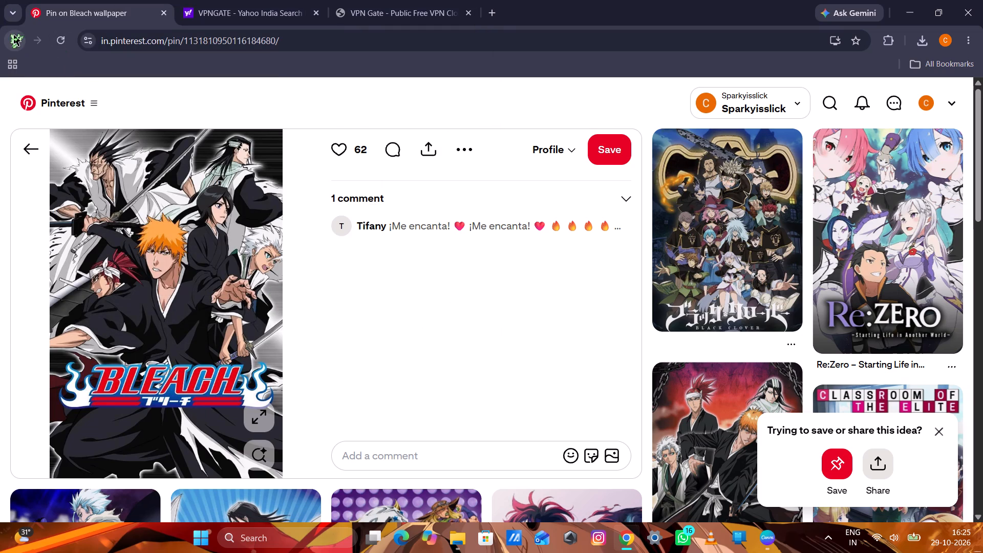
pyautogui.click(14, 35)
# Return to the Shonen Jump Bleach poster and examine more of its related pins for suitable artwork.
pyautogui.scroll(-3, 257, 245)
pyautogui.scroll(3, 257, 245)
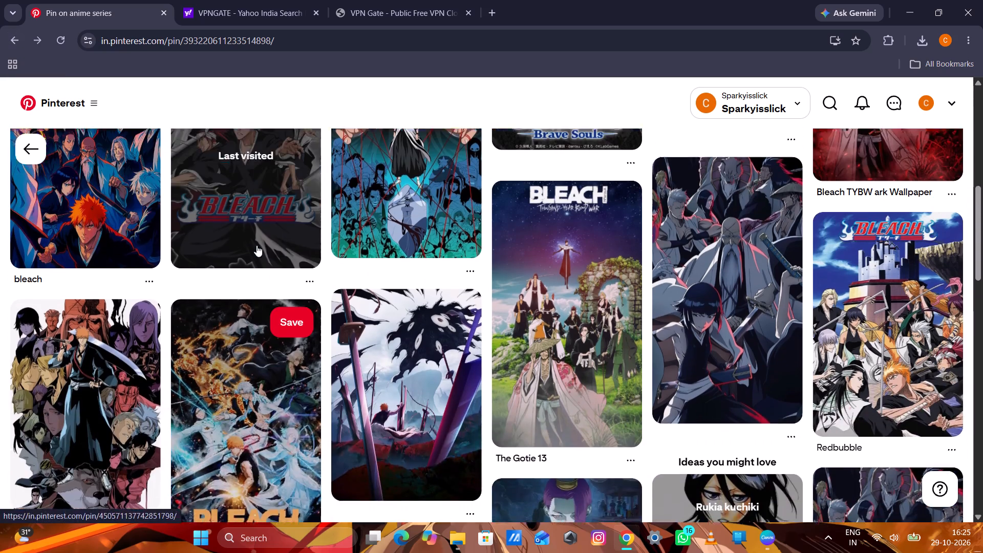
pyautogui.scroll(1, 257, 245)
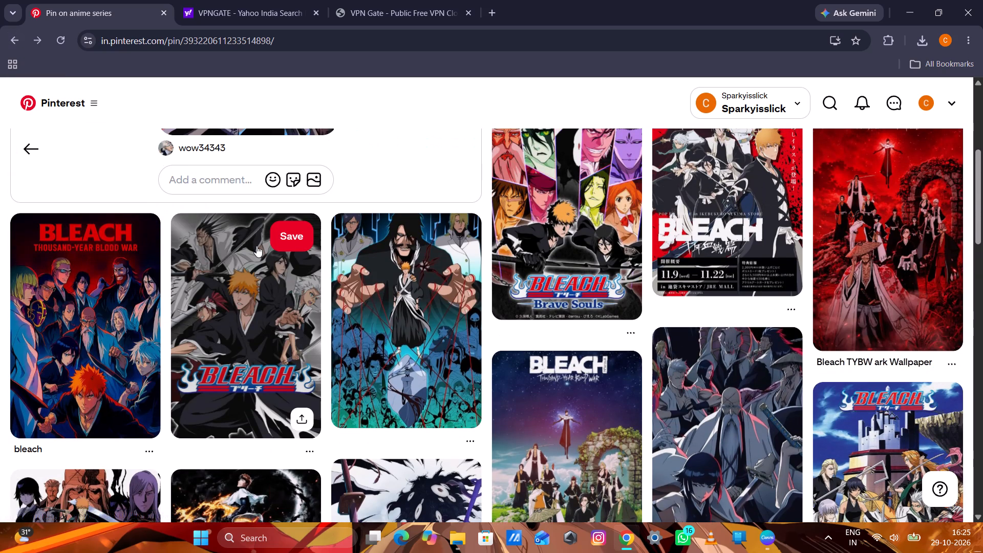
pyautogui.scroll(5, 415, 311)
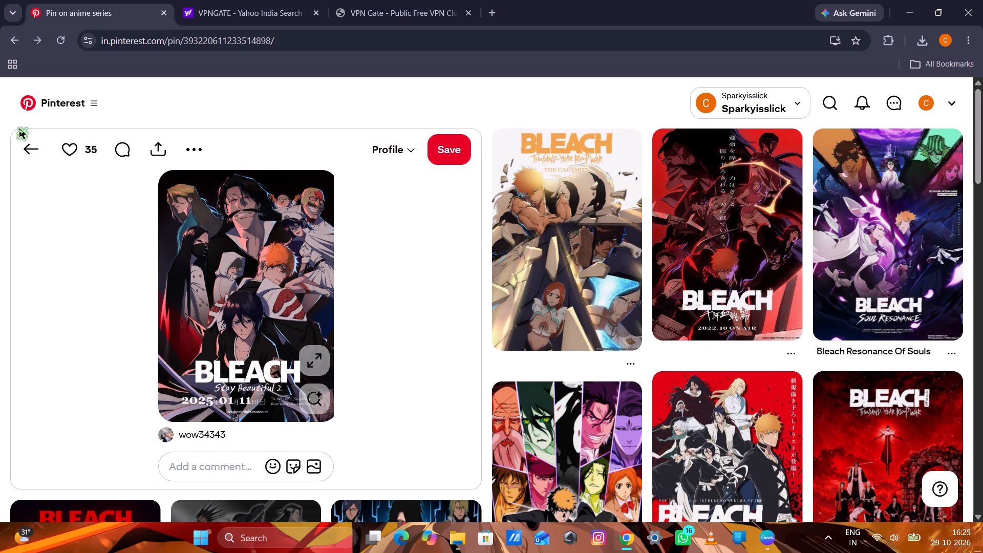
pyautogui.click(30, 142)
pyautogui.scroll(-3, 425, 410)
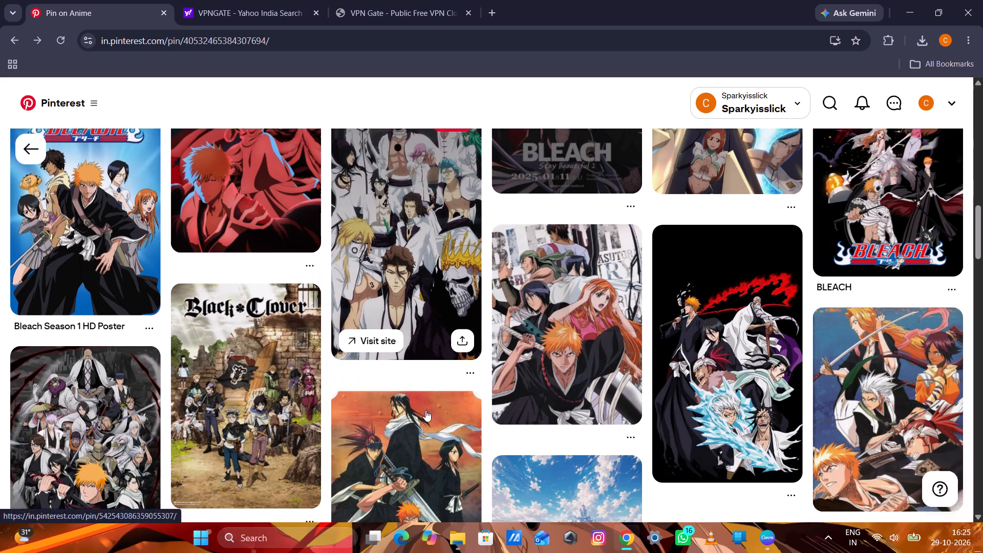
pyautogui.scroll(-4, 408, 396)
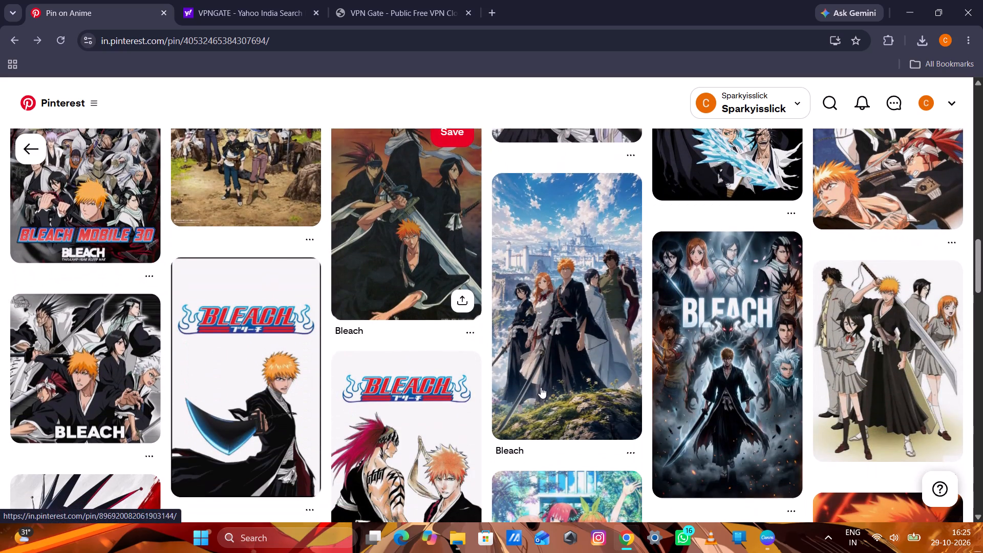
# Open the Bleach pin of four sword-bearing characters against an orange sky and examine its related pins for suitable artwork.
pyautogui.click(418, 281)
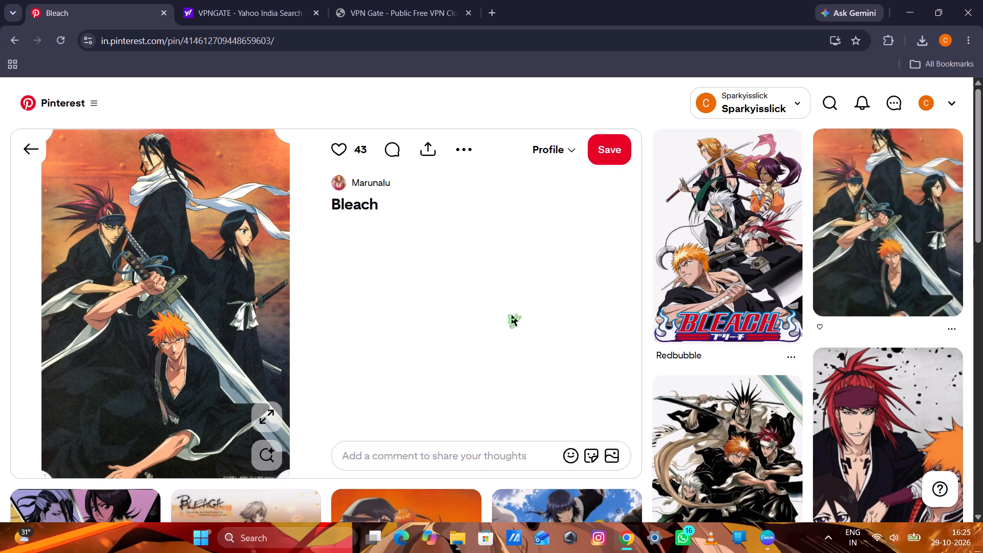
pyautogui.scroll(-3, 619, 301)
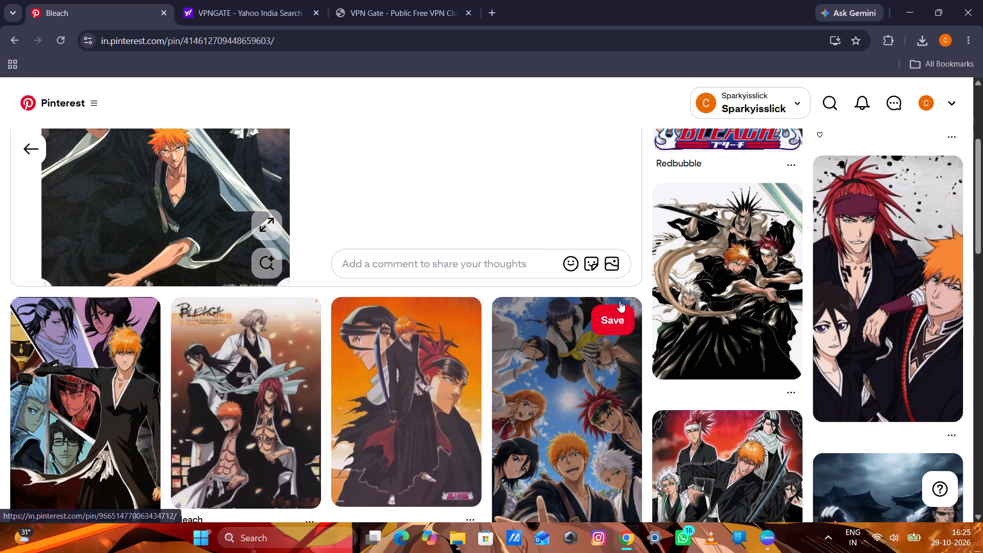
pyautogui.scroll(-2, 619, 301)
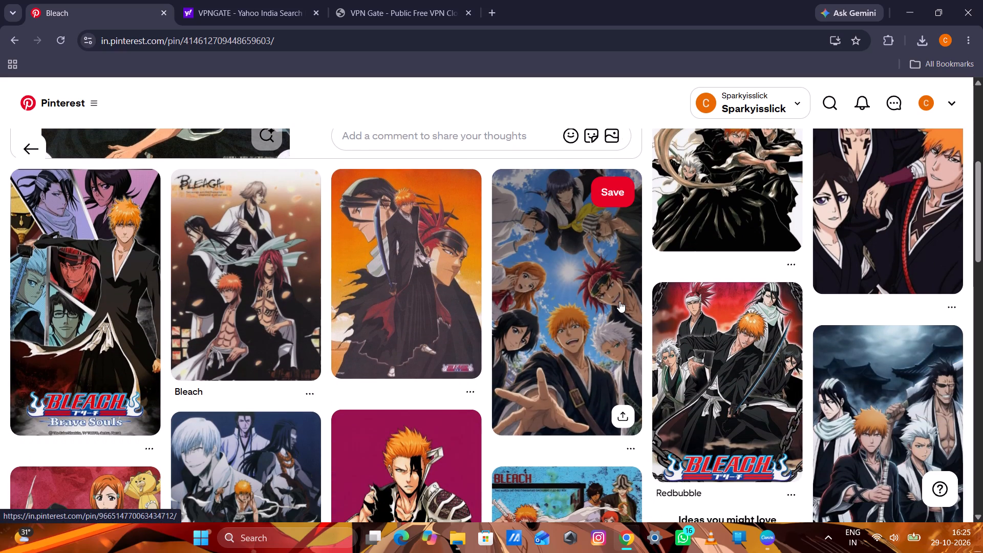
pyautogui.scroll(-5, 619, 301)
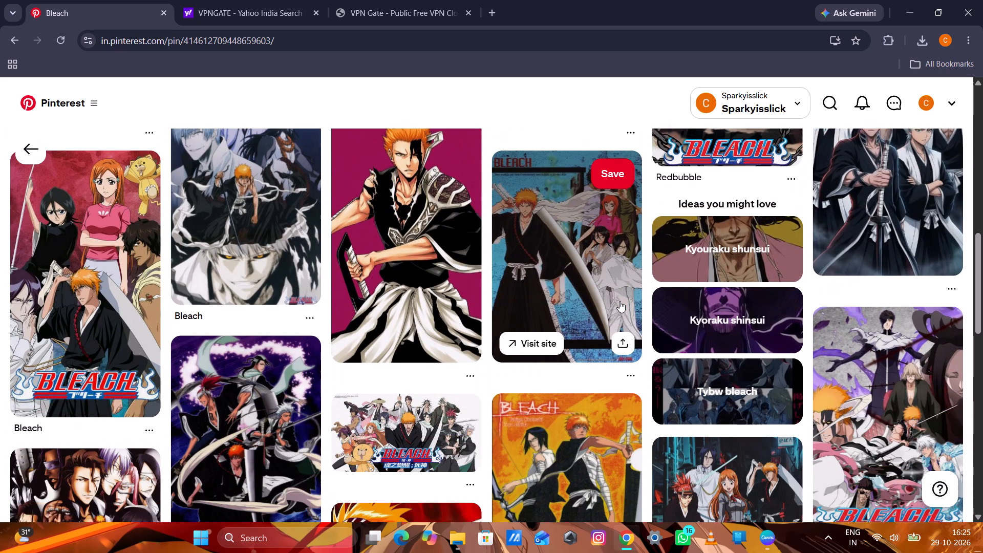
pyautogui.scroll(-2, 619, 301)
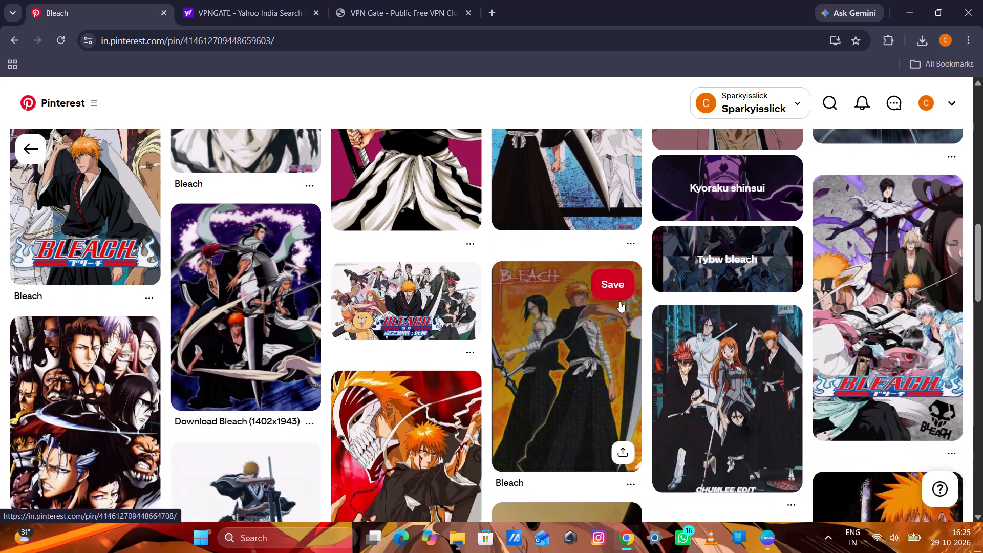
pyautogui.scroll(-3, 619, 301)
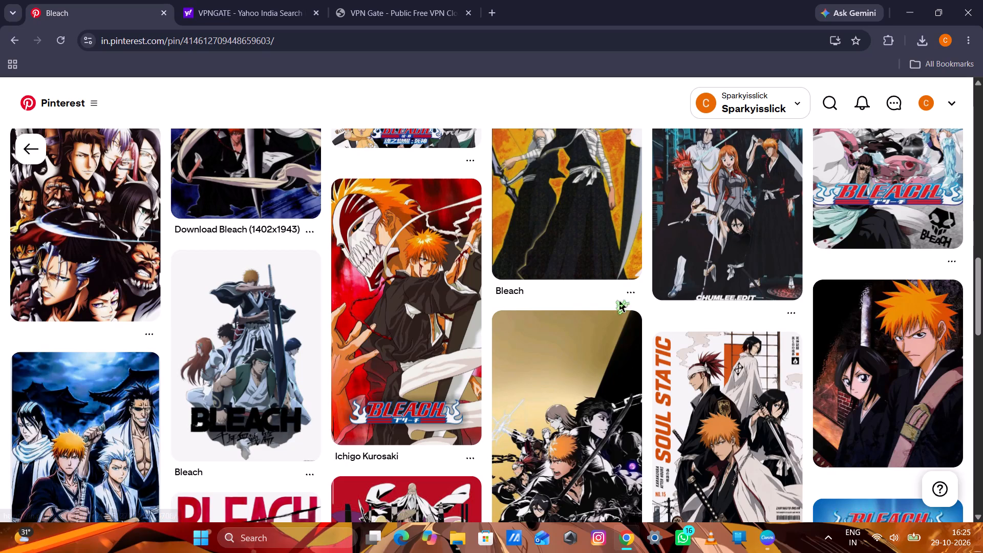
pyautogui.scroll(-4, 619, 301)
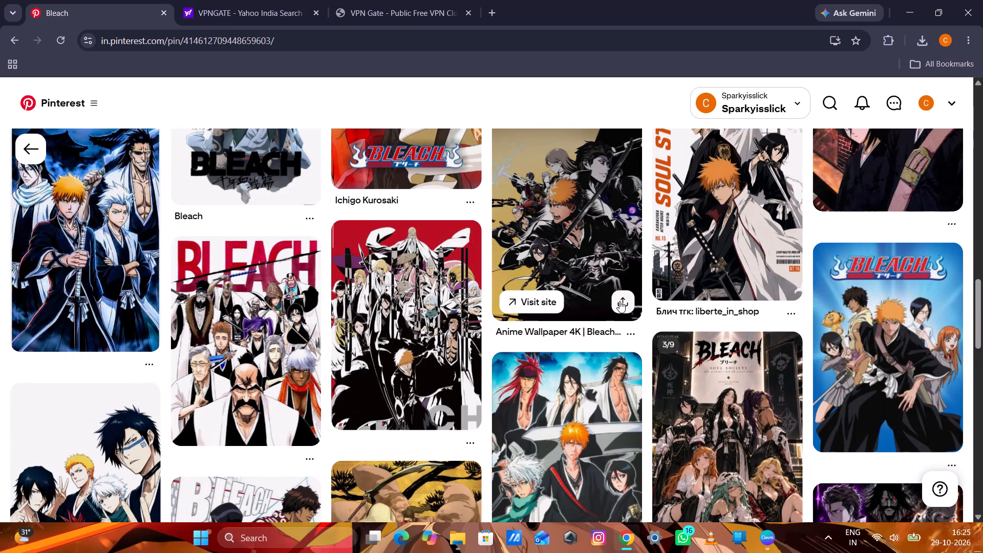
pyautogui.scroll(-3, 619, 301)
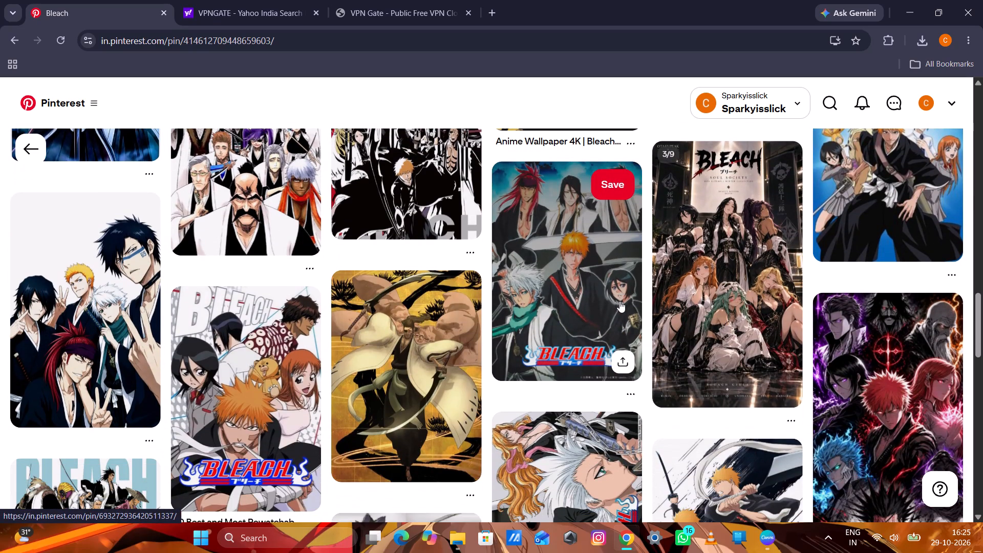
pyautogui.scroll(-3, 619, 301)
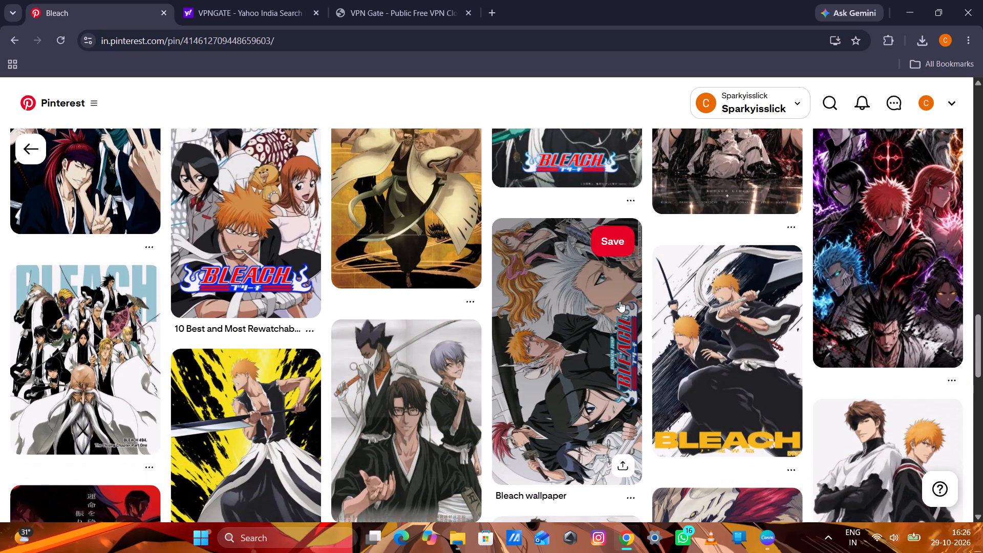
pyautogui.scroll(2, 619, 301)
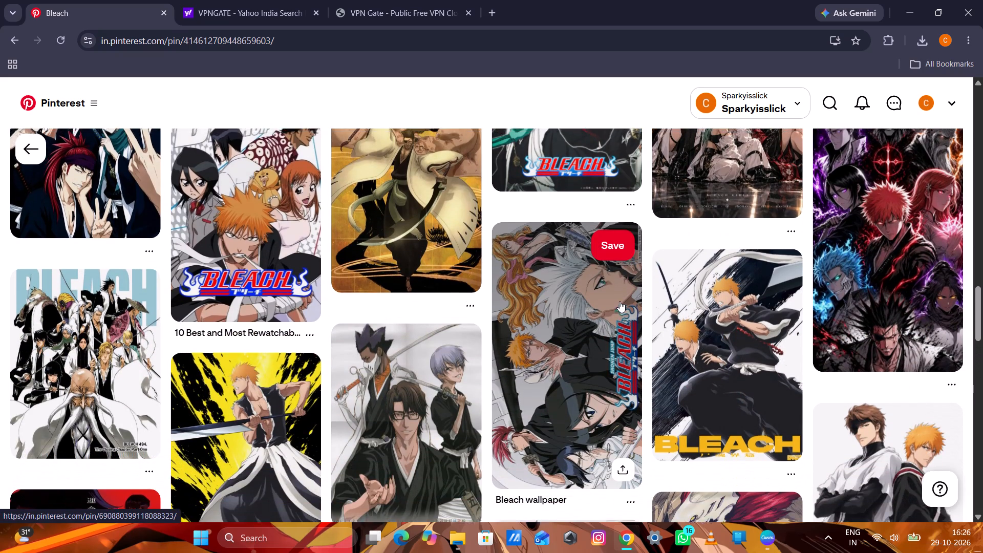
pyautogui.scroll(18, 619, 301)
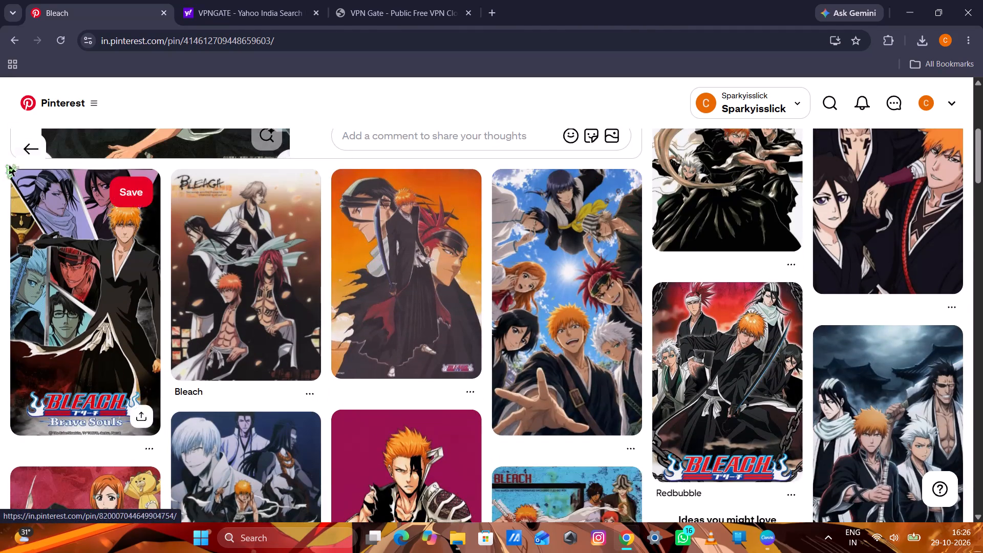
pyautogui.scroll(5, 263, 154)
pyautogui.scroll(5, 594, 199)
pyautogui.click(23, 150)
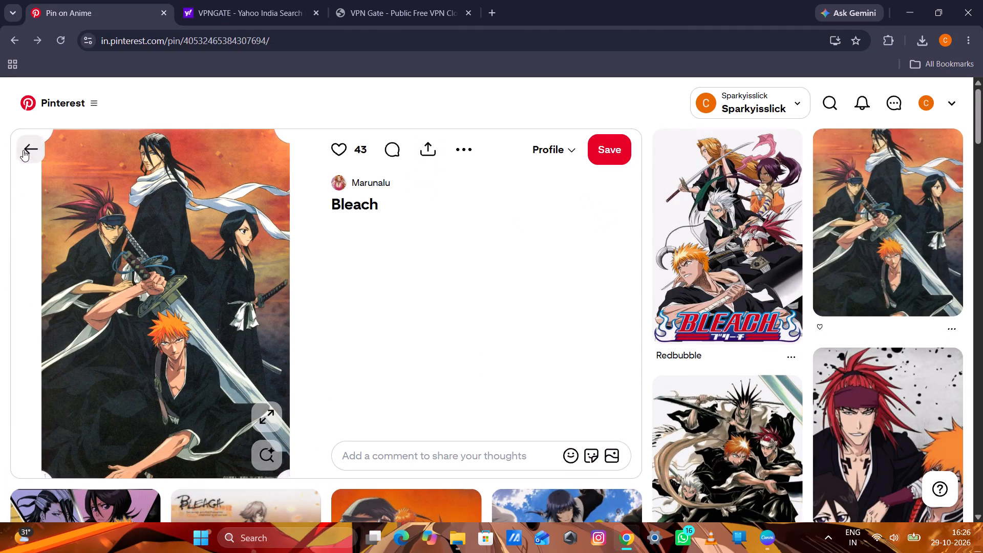
# Go back to the "bleach" search results and extend the search to "bleach manga colored".
pyautogui.scroll(17, 435, 181)
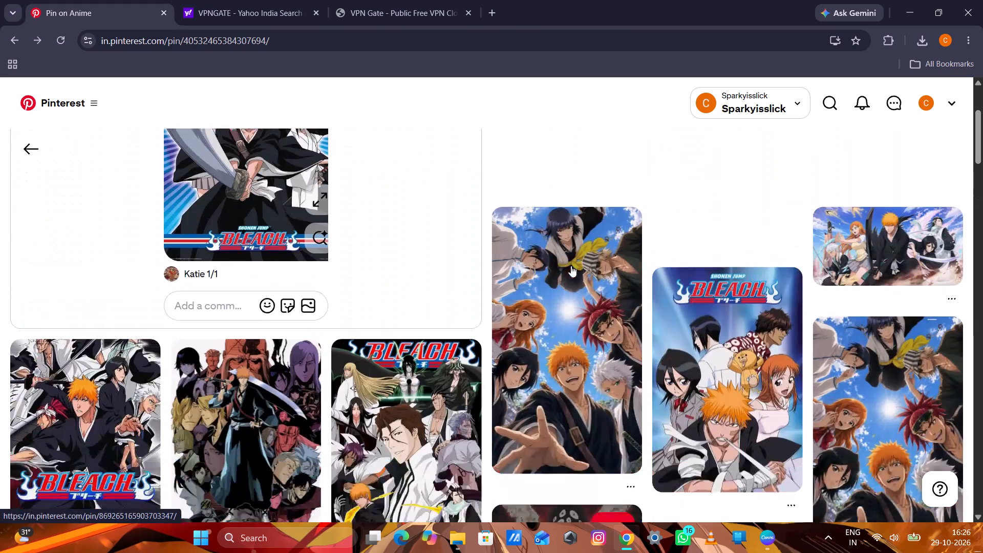
pyautogui.scroll(6, 571, 266)
pyautogui.scroll(4, 706, 271)
pyautogui.click(57, 174)
pyautogui.click(29, 150)
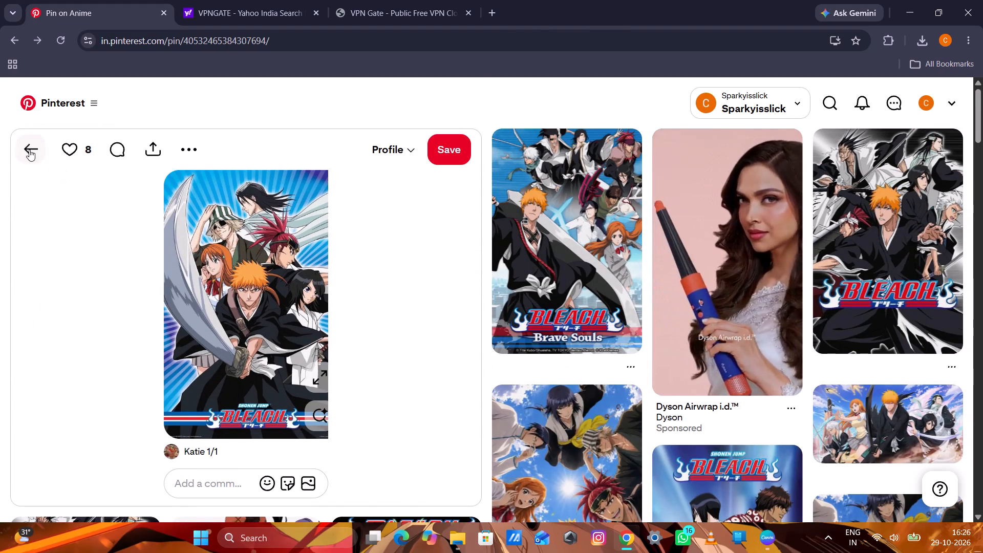
pyautogui.click(28, 155)
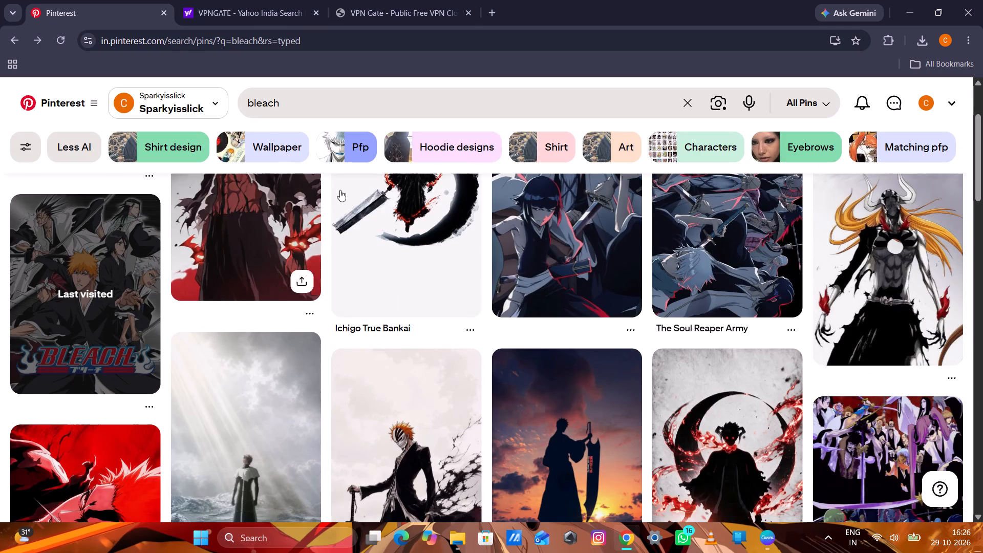
pyautogui.click(388, 101)
pyautogui.press('space')
pyautogui.write('manga colored')
pyautogui.press('Return')
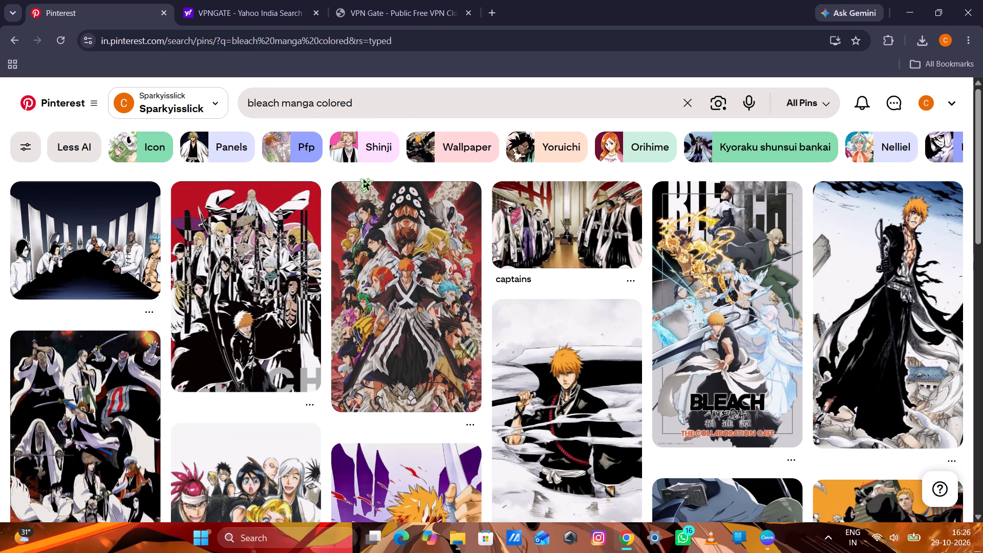
# Browse the colored manga results, open the collage pin showing several forms of Ichigo, and look through its related pins.
pyautogui.scroll(-1, 267, 302)
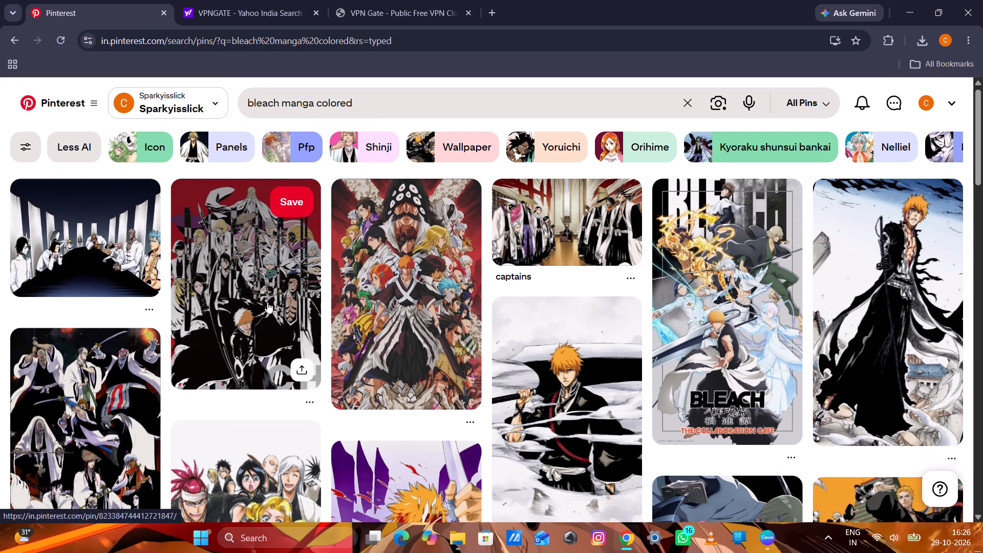
pyautogui.scroll(-1, 253, 290)
pyautogui.scroll(2, 252, 290)
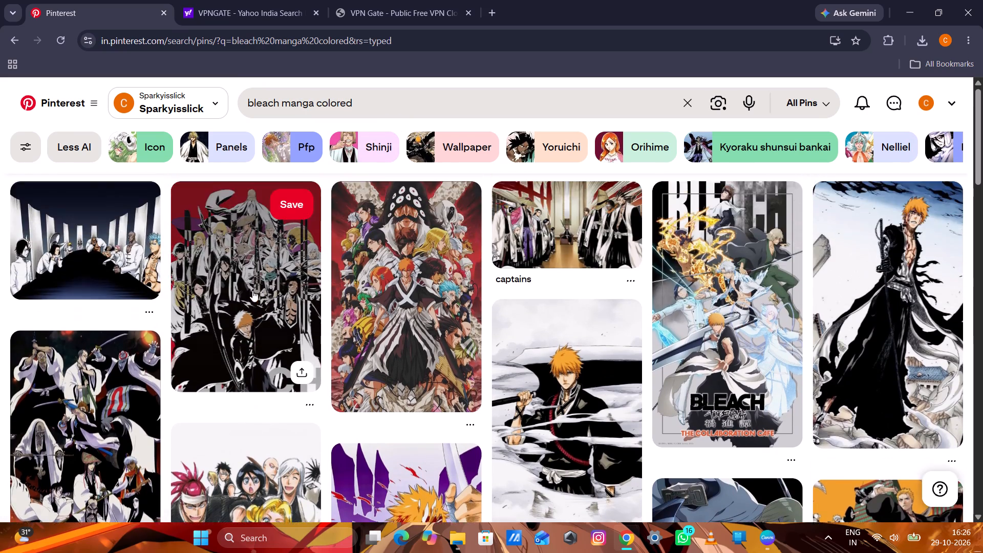
pyautogui.scroll(-5, 252, 290)
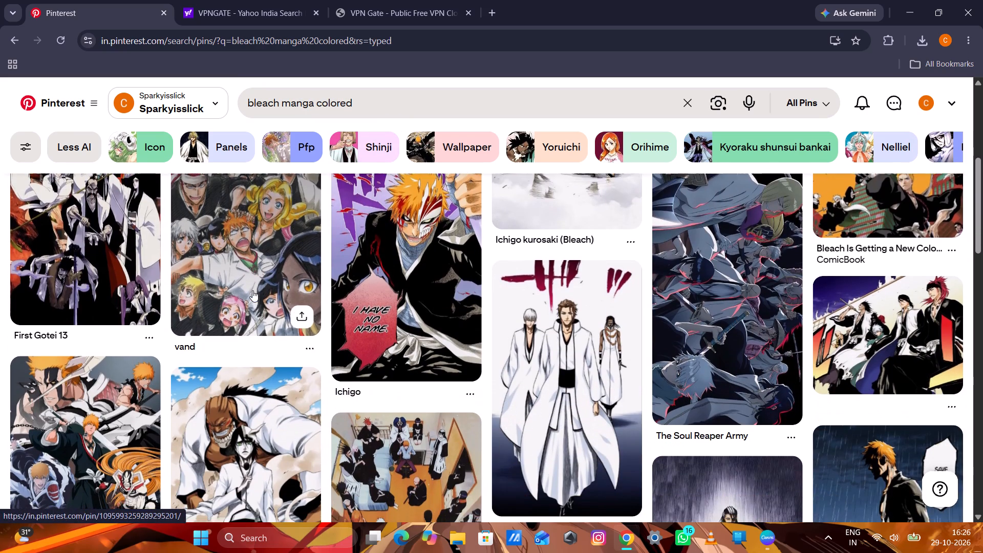
pyautogui.scroll(-2, 252, 290)
pyautogui.click(99, 346)
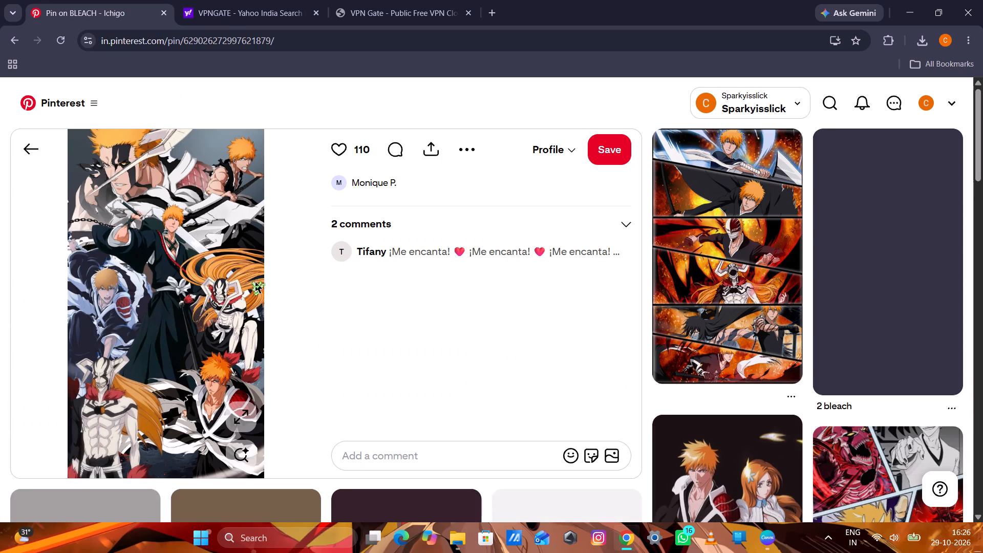
pyautogui.scroll(-3, 260, 283)
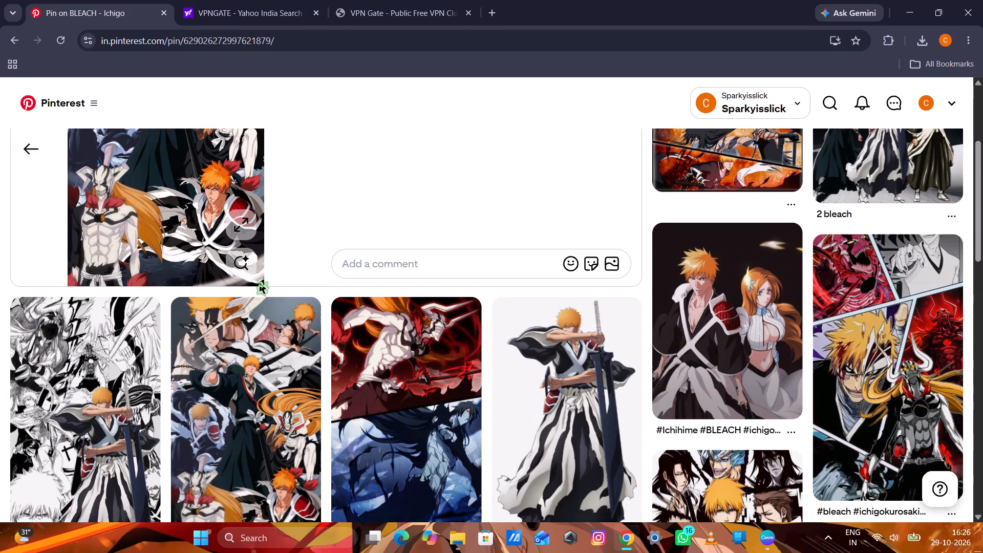
pyautogui.scroll(-1, 260, 283)
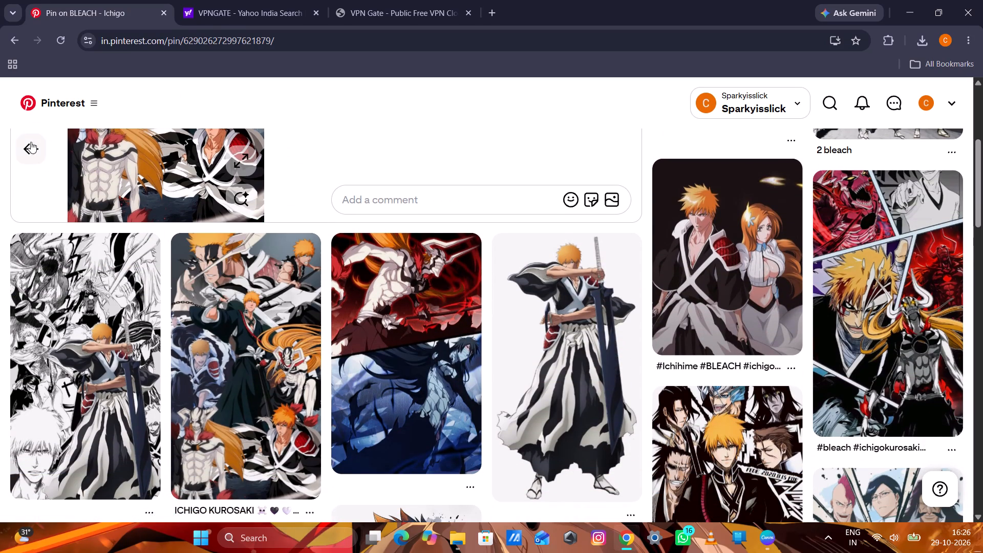
# Go back to the "bleach manga colored" results and look through more pins for suitable artwork.
pyautogui.click(29, 145)
pyautogui.scroll(-3, 554, 302)
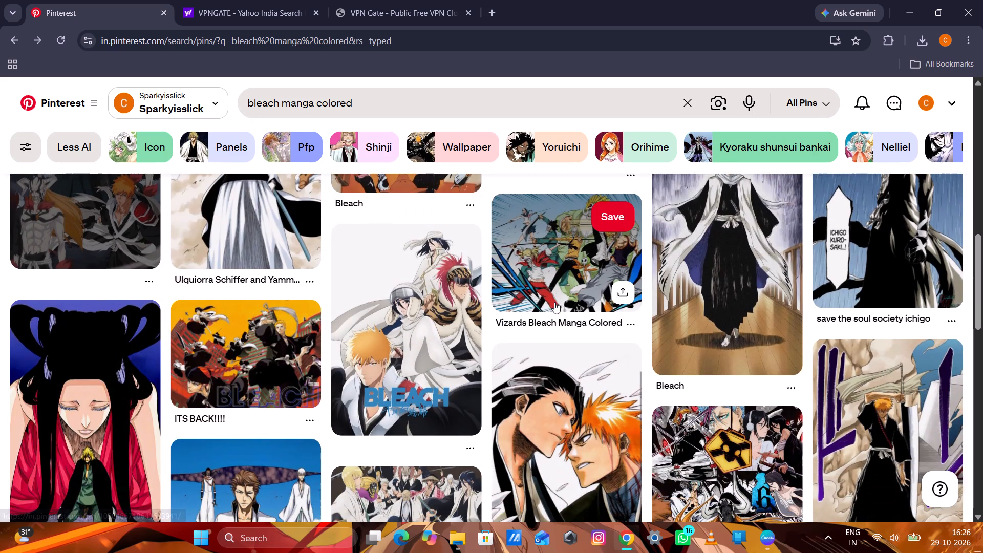
pyautogui.scroll(-2, 554, 302)
pyautogui.scroll(2, 554, 302)
pyautogui.scroll(-2, 554, 302)
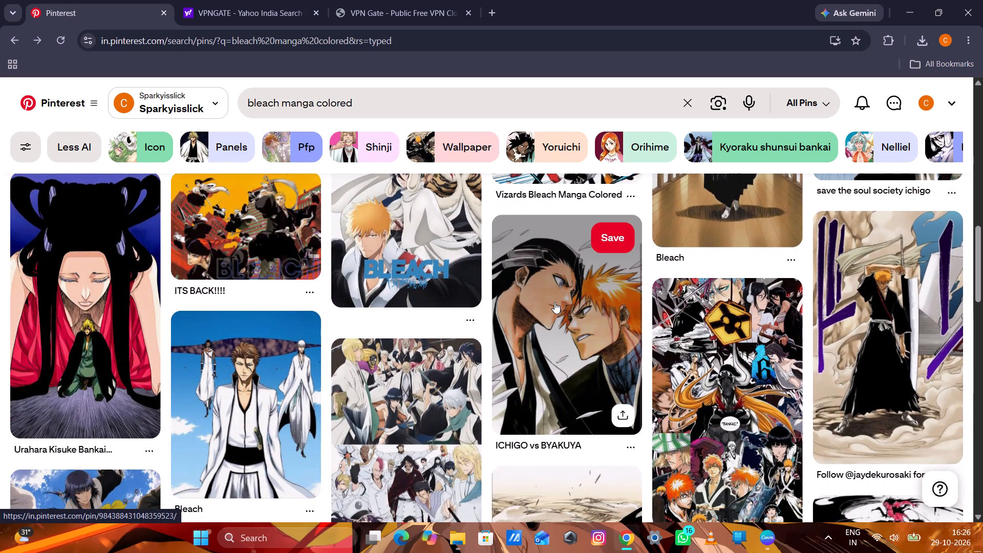
pyautogui.scroll(-2, 554, 302)
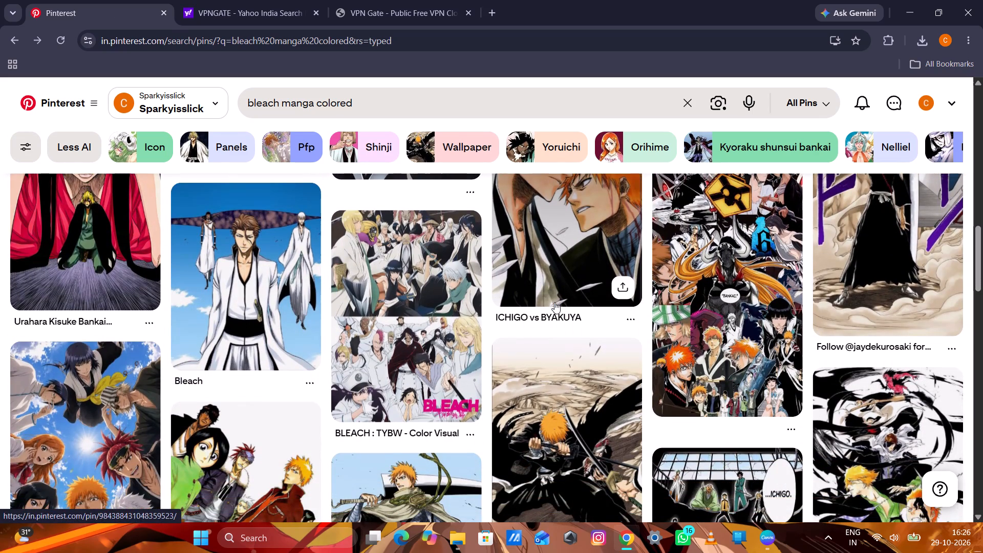
pyautogui.scroll(3, 554, 302)
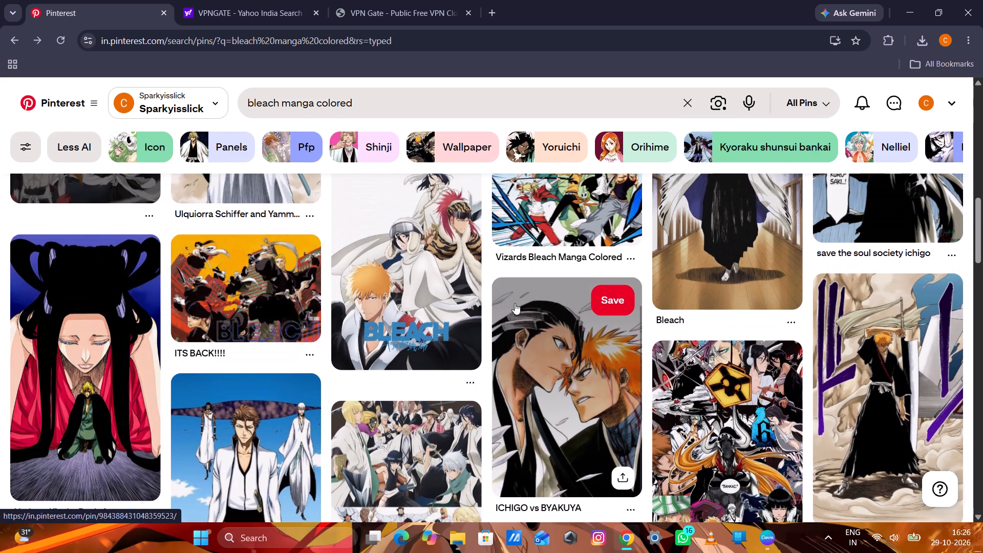
# Open the "Vizards Bleach Manga Colored" pin, examine its related pins, and return to the results.
pyautogui.click(547, 213)
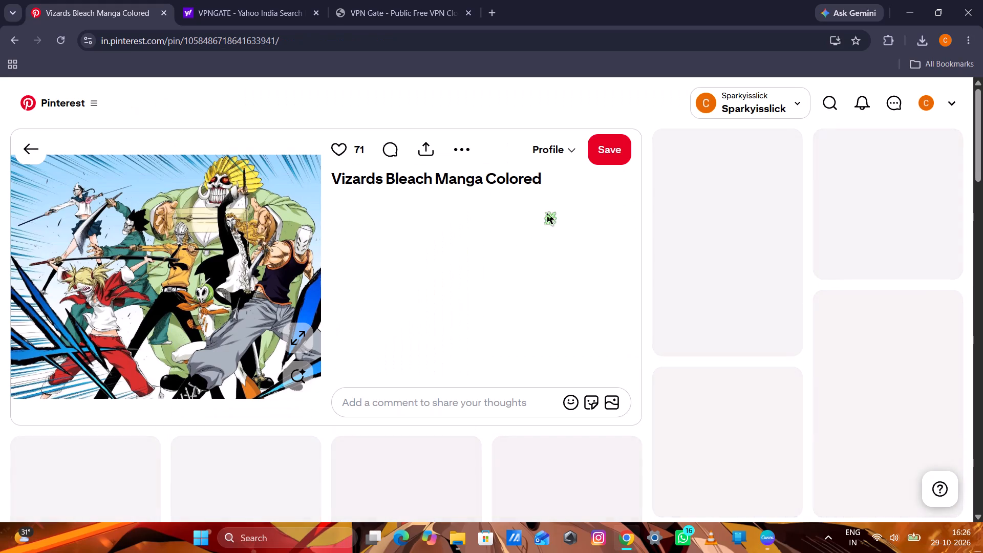
pyautogui.scroll(-1, 547, 213)
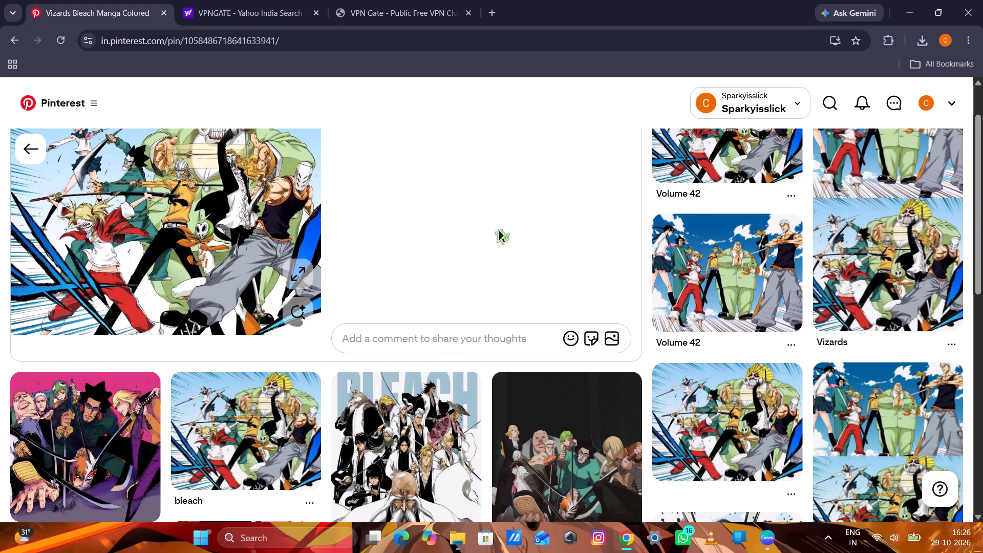
pyautogui.scroll(-1, 118, 228)
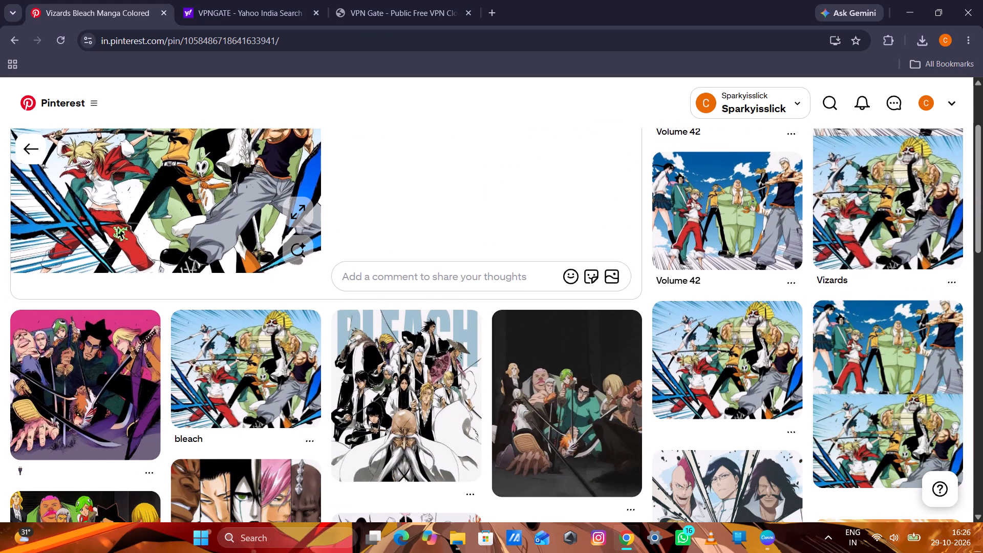
pyautogui.click(33, 144)
# Refine the search to "bleach manga cover colored" and open the title-free group artwork pin named "vand".
pyautogui.scroll(3, 337, 152)
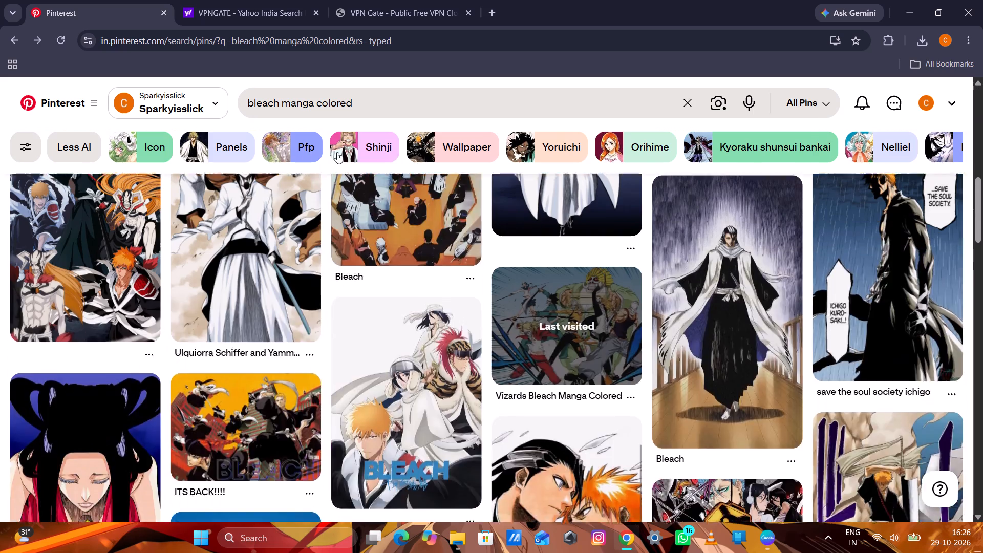
pyautogui.click(314, 103)
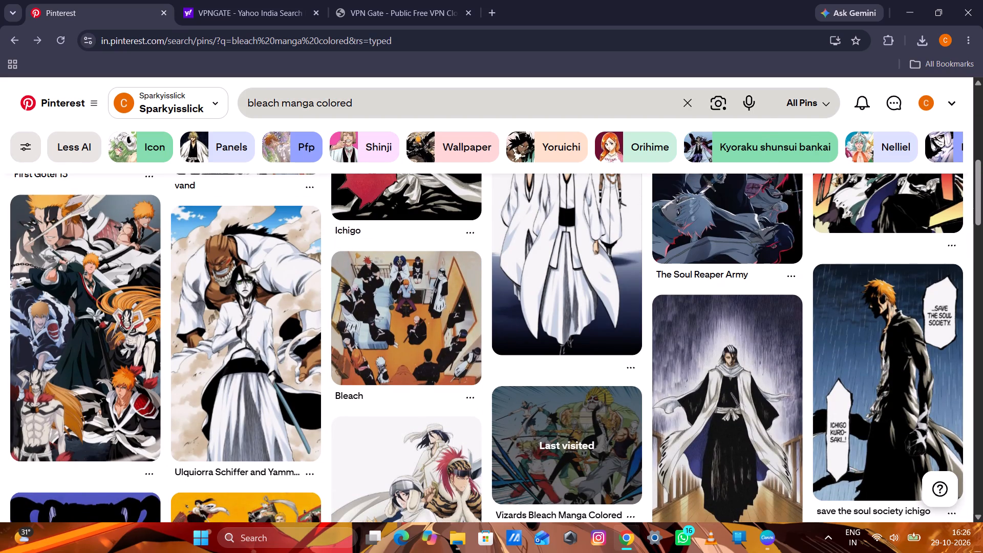
pyautogui.press('space')
pyautogui.write('cover')
pyautogui.press('Return')
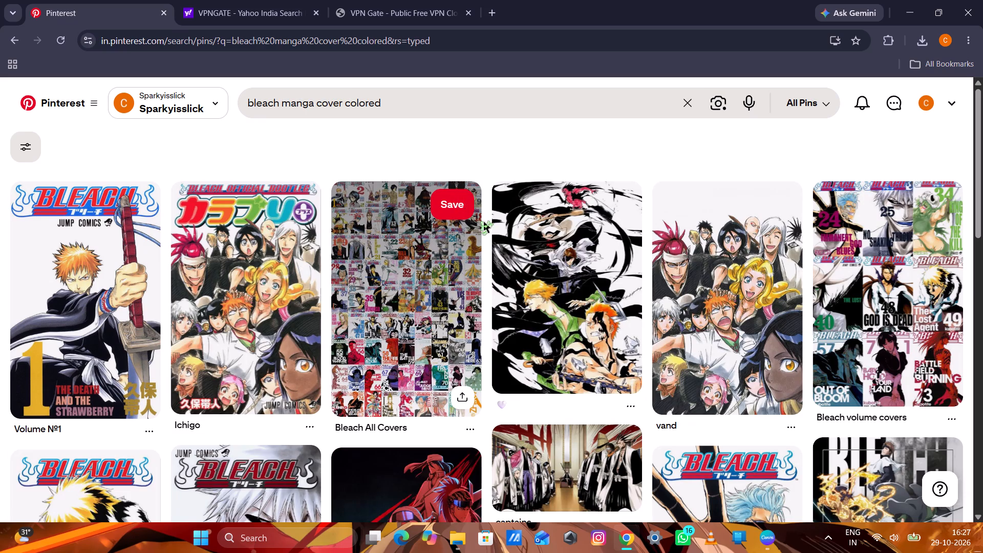
pyautogui.click(728, 310)
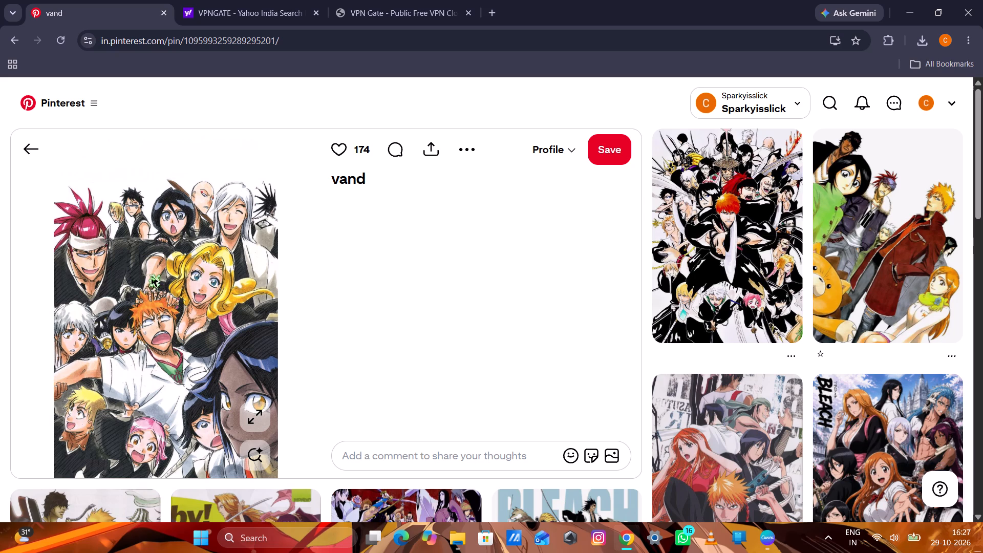
# Check the pins related to "vand", then save its group artwork as a JPG in the Downloads folder under the suggested name.
pyautogui.scroll(-2, 152, 275)
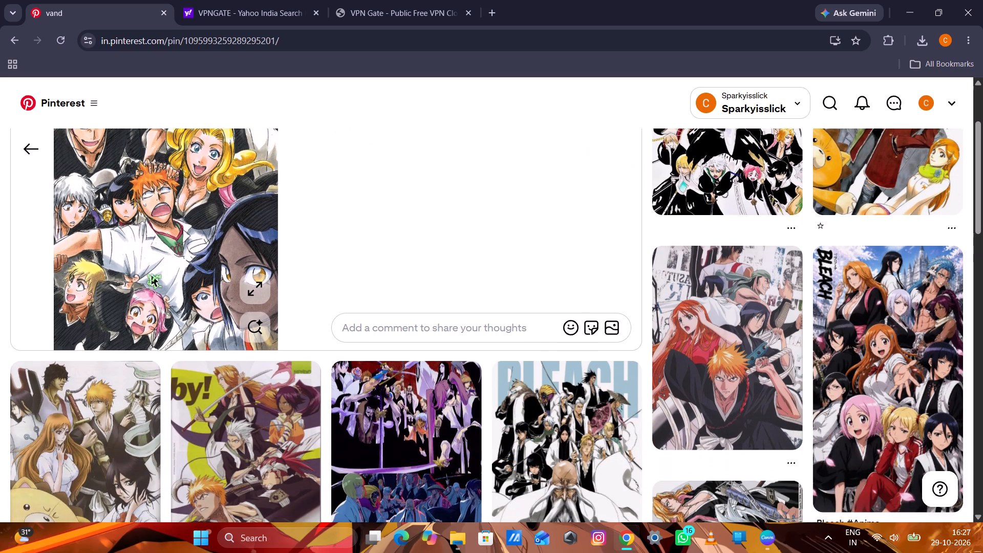
pyautogui.scroll(-2, 152, 275)
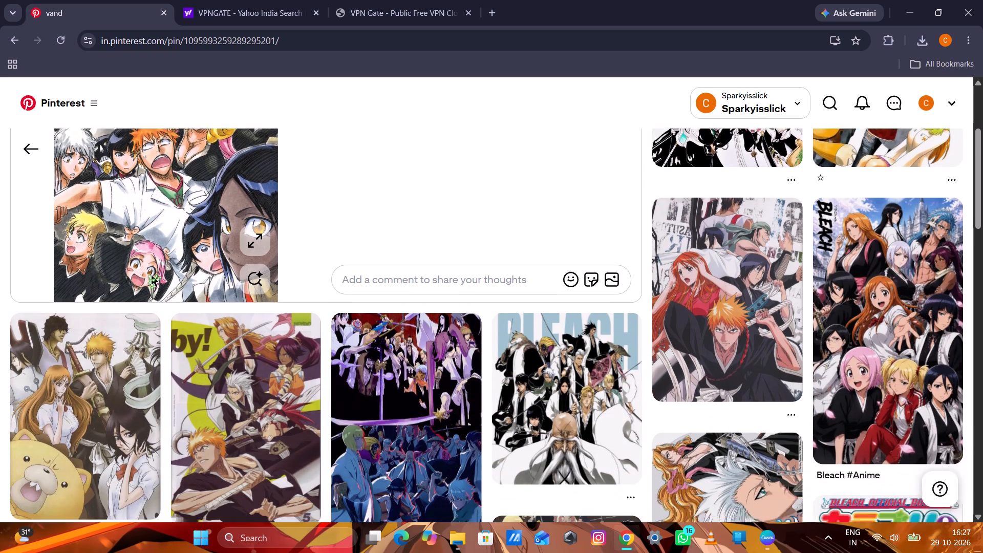
pyautogui.scroll(3, 152, 275)
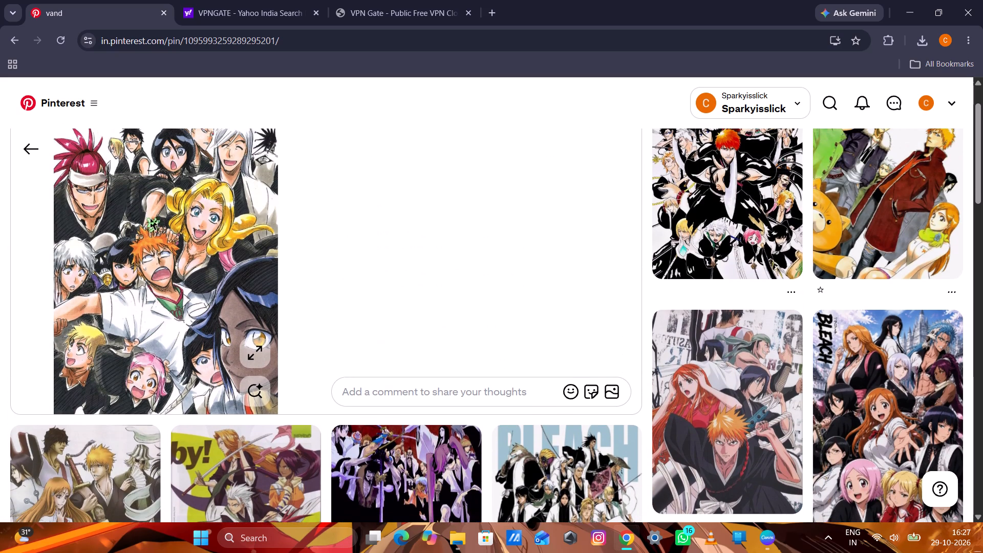
pyautogui.rightClick(151, 219)
pyautogui.click(183, 254)
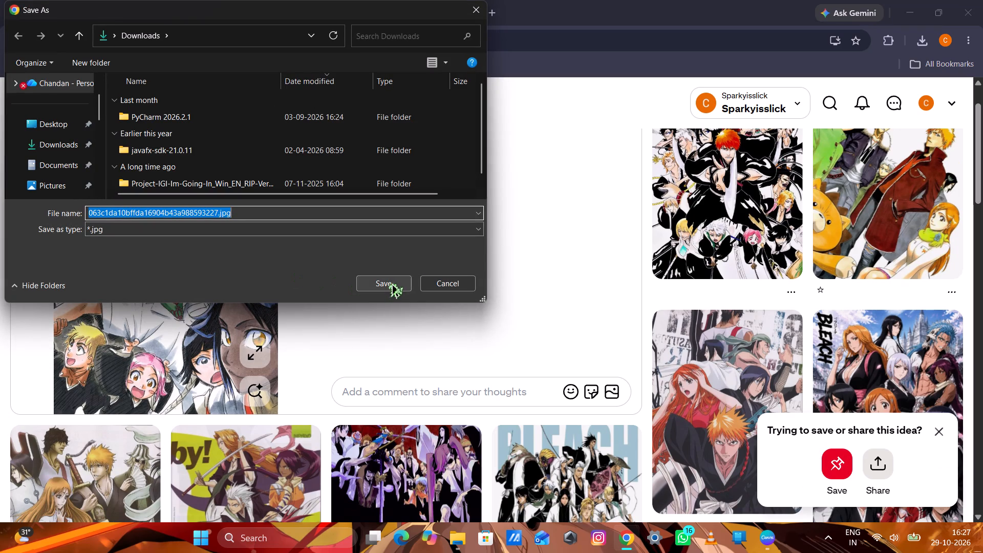
pyautogui.click(393, 285)
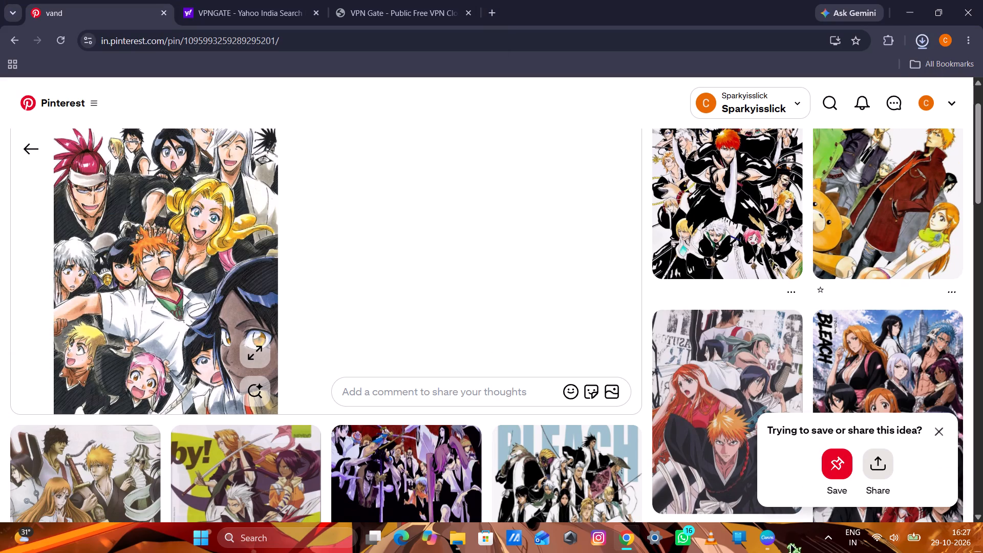
# Switch to Canva and upload the newly downloaded Bleach group artwork JPG from the Downloads folder.
pyautogui.click(763, 540)
pyautogui.click(23, 285)
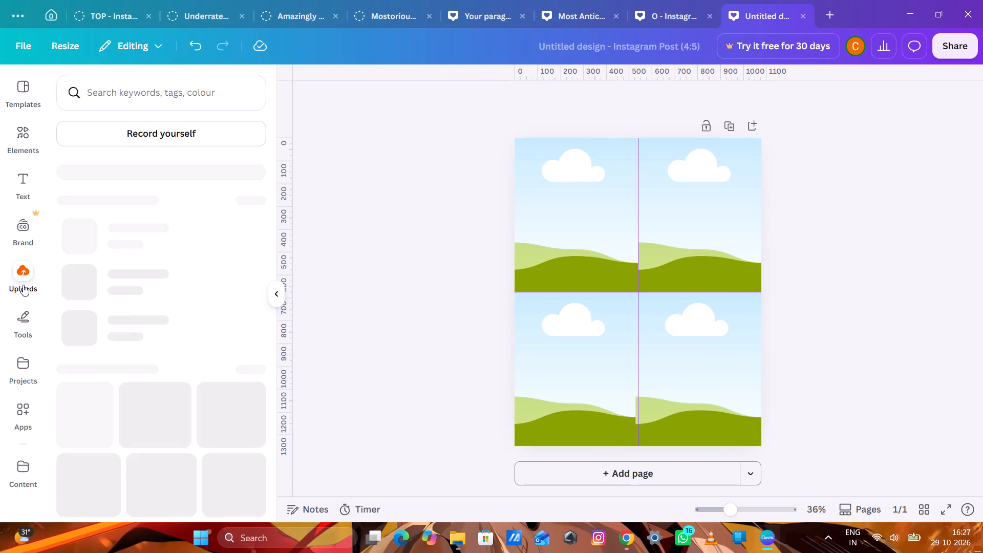
pyautogui.click(172, 133)
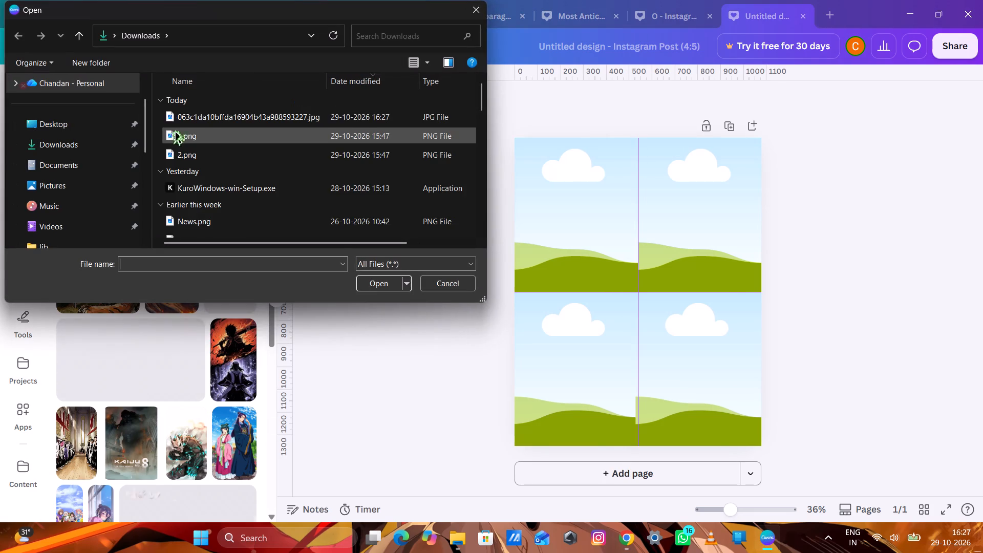
pyautogui.doubleClick(188, 118)
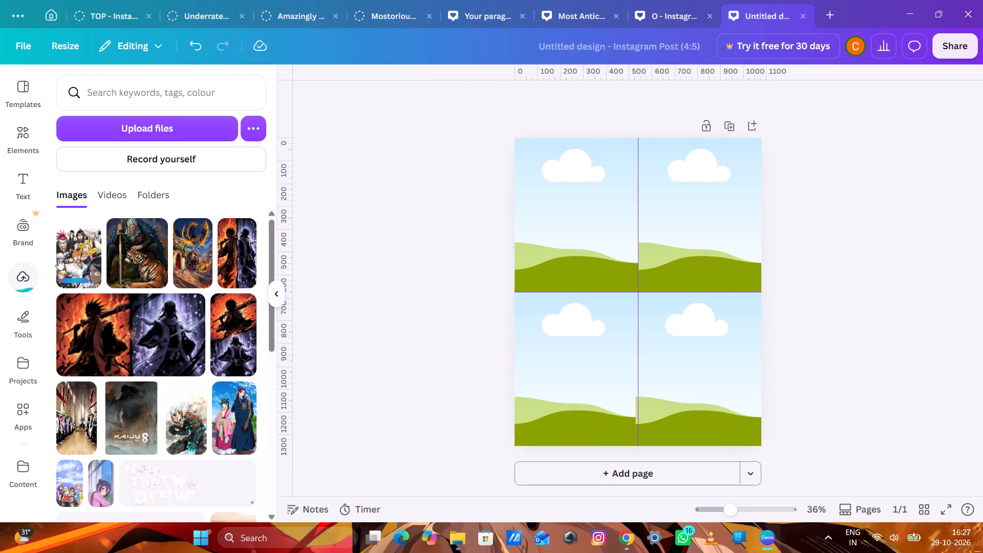
# Add the uploaded Bleach group artwork to the page and fill the design's upper-left image frame with it.
pyautogui.click(58, 259)
pyautogui.moveTo(59, 259); pyautogui.dragTo(115, 267)
pyautogui.click(454, 285)
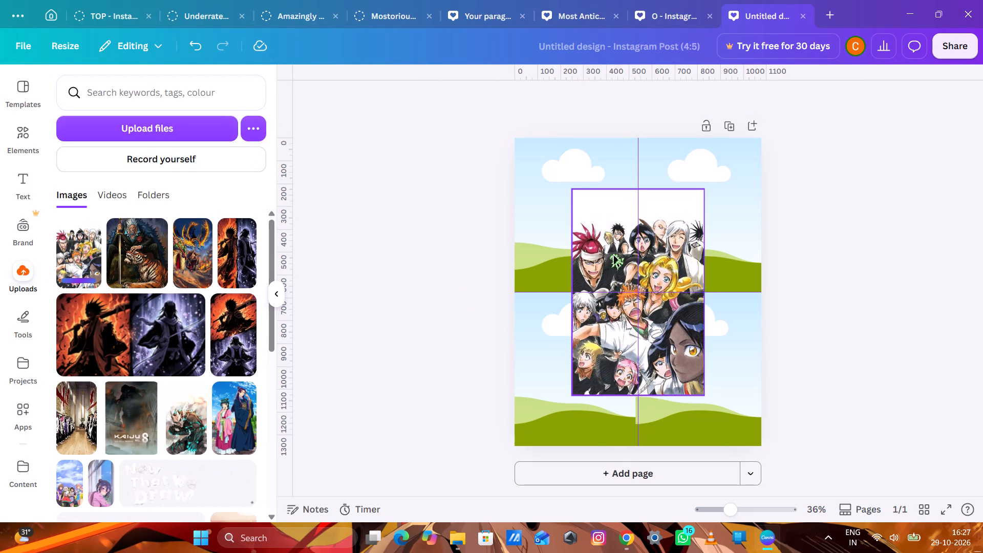
pyautogui.moveTo(614, 256); pyautogui.dragTo(599, 235)
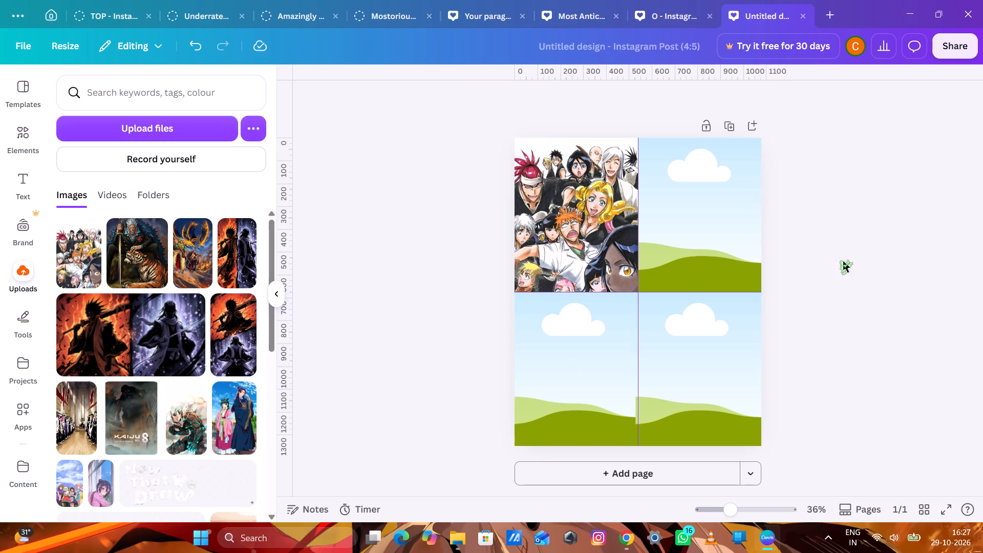
# Switch back to Pinterest in Chrome, search for "my hero manga cover colored", and look over the covers.
pyautogui.click(631, 540)
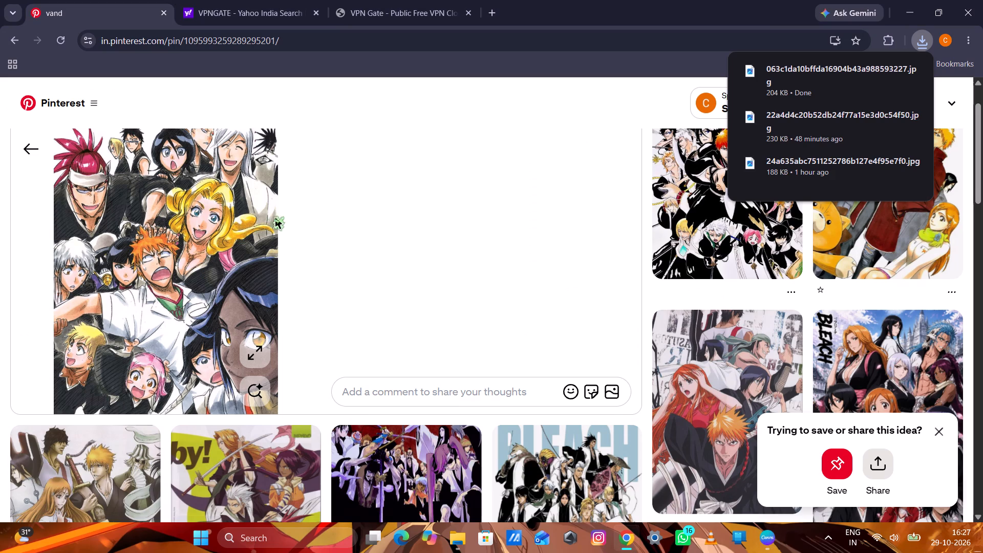
pyautogui.scroll(6, 282, 215)
pyautogui.click(32, 145)
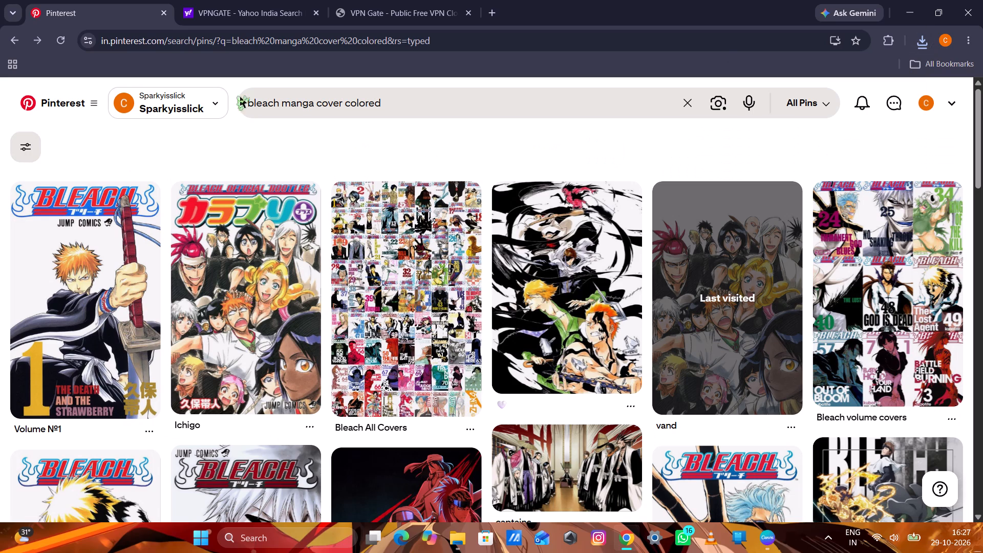
pyautogui.moveTo(280, 102); pyautogui.dragTo(239, 111)
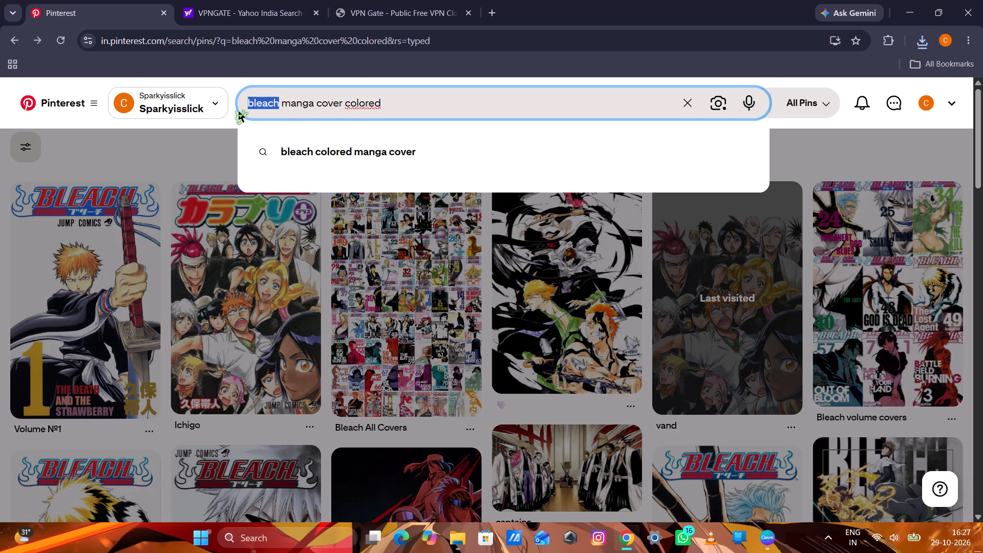
pyautogui.write('my hero')
pyautogui.press('Return')
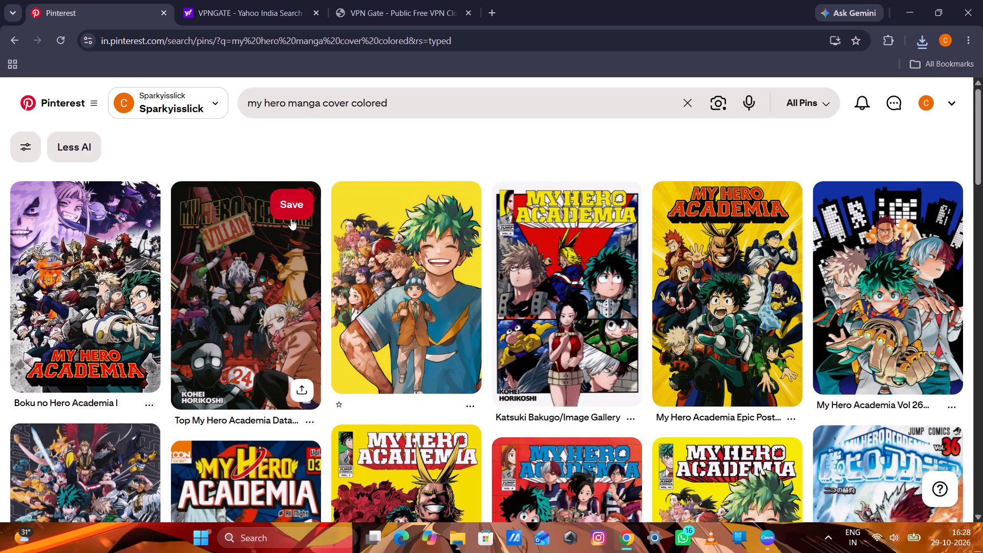
pyautogui.scroll(-1, 365, 229)
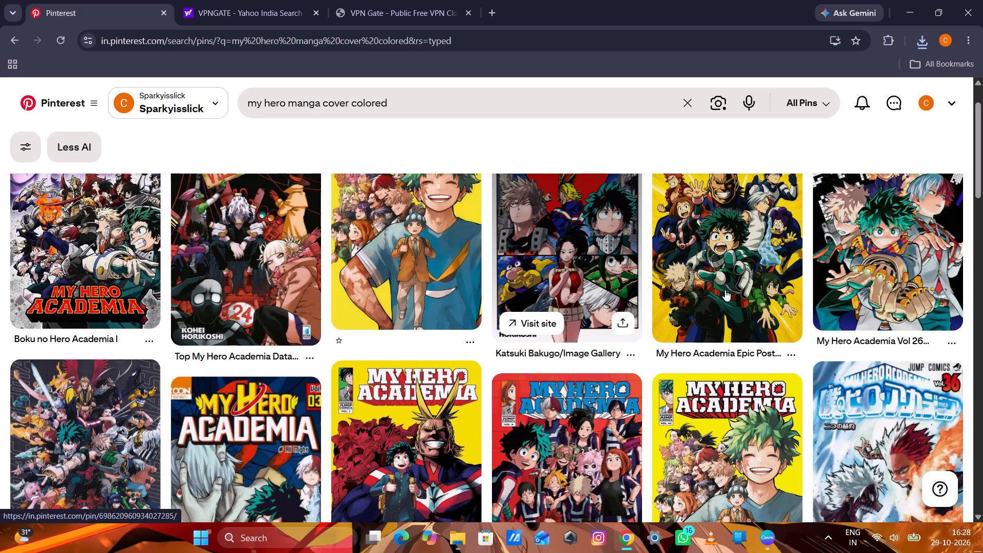
# Open the "My Hero Academia Vol 26 Textless" pin and save its cover image to the Downloads folder.
pyautogui.scroll(1, 719, 292)
pyautogui.click(832, 295)
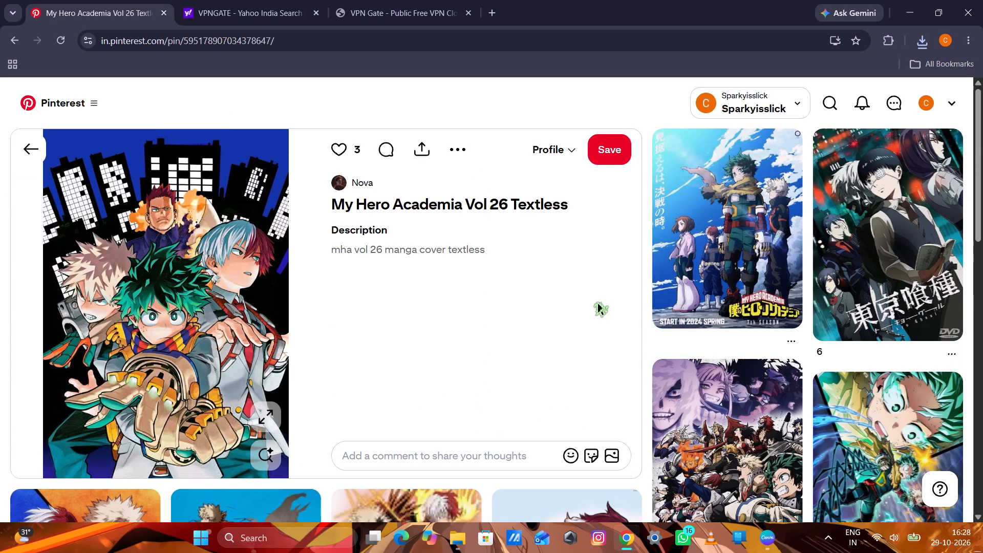
pyautogui.scroll(-2, 597, 304)
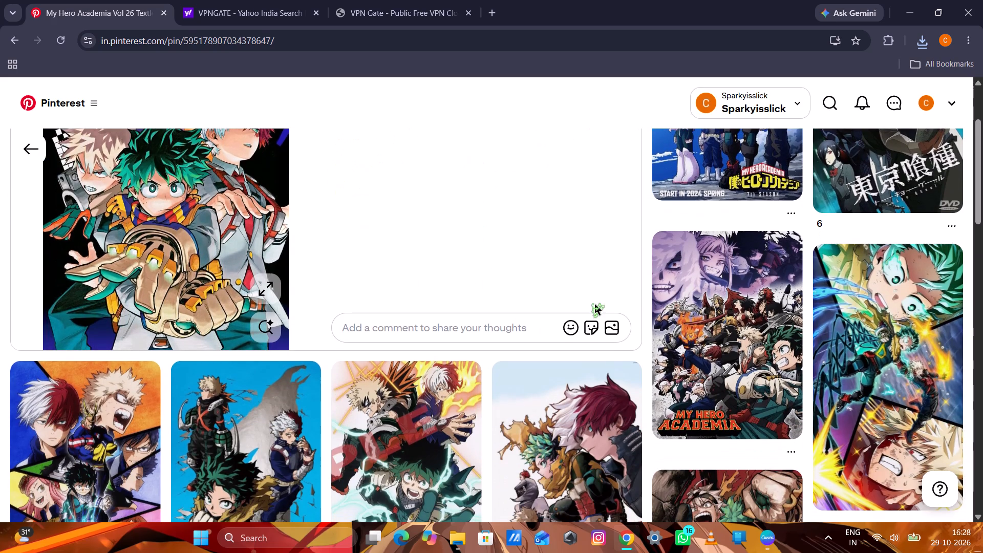
pyautogui.scroll(2, 595, 304)
pyautogui.rightClick(99, 234)
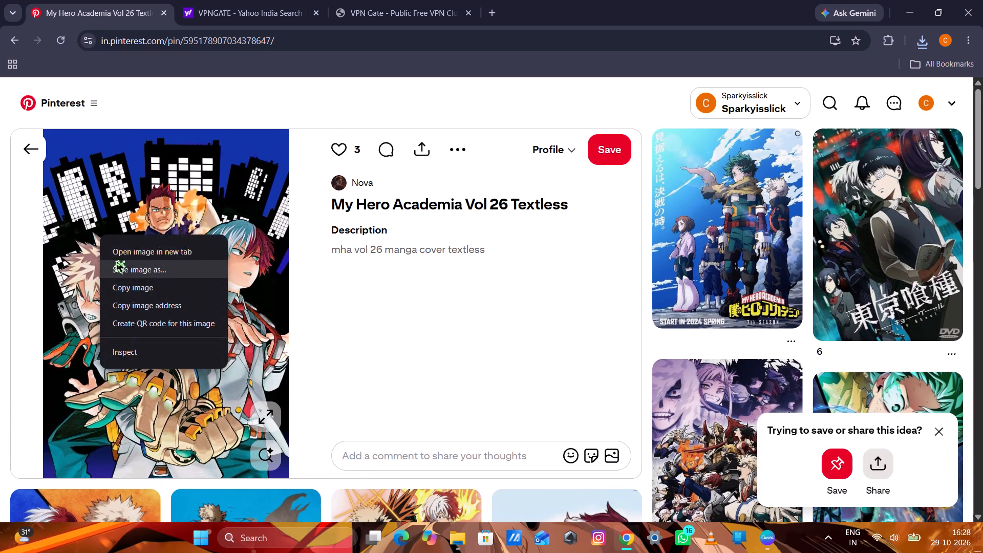
pyautogui.click(121, 268)
pyautogui.click(385, 288)
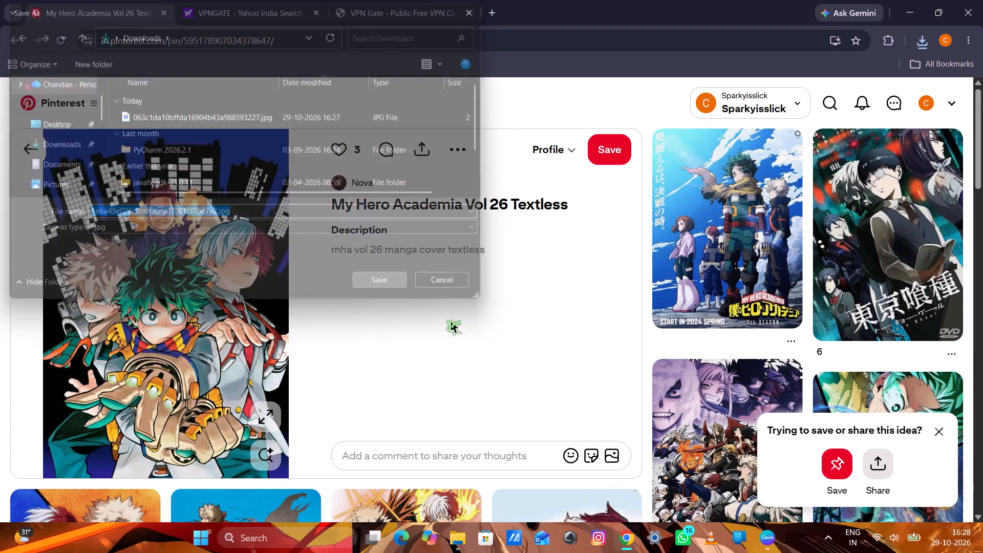
# Switch to Canva and upload the saved My Hero Academia cover image to the design's uploads.
pyautogui.click(776, 533)
pyautogui.click(183, 136)
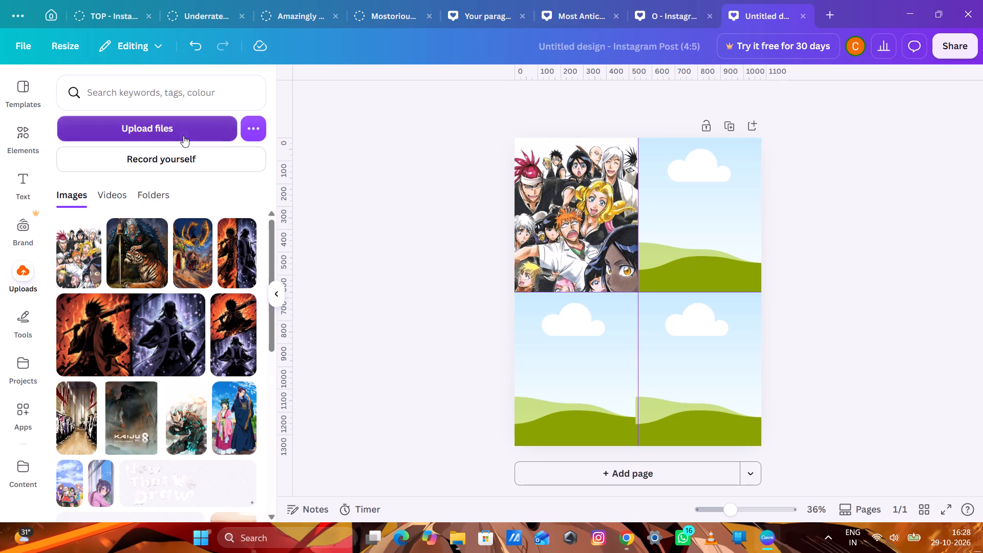
pyautogui.doubleClick(226, 118)
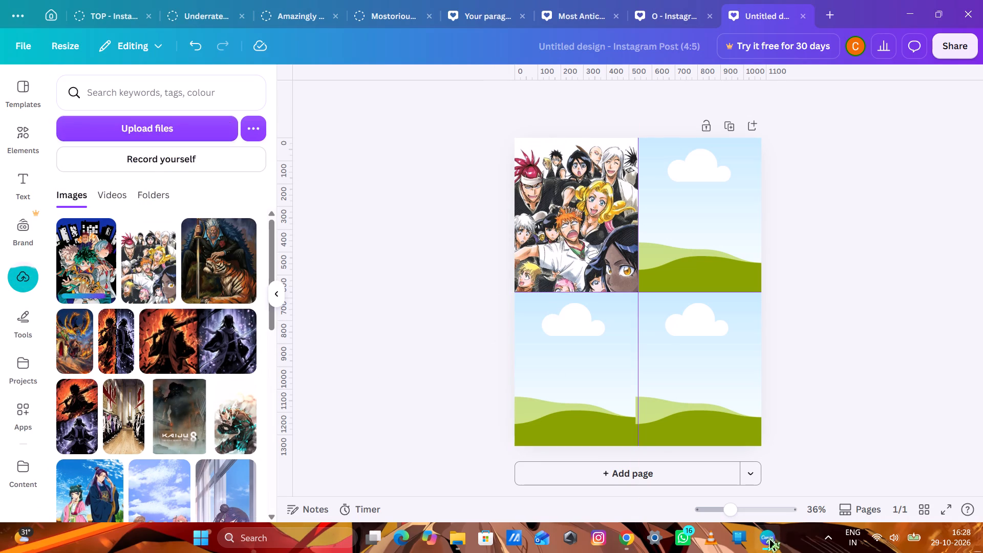
# Switch back to Pinterest in Chrome and return to the "my hero manga cover colored" results.
pyautogui.click(625, 539)
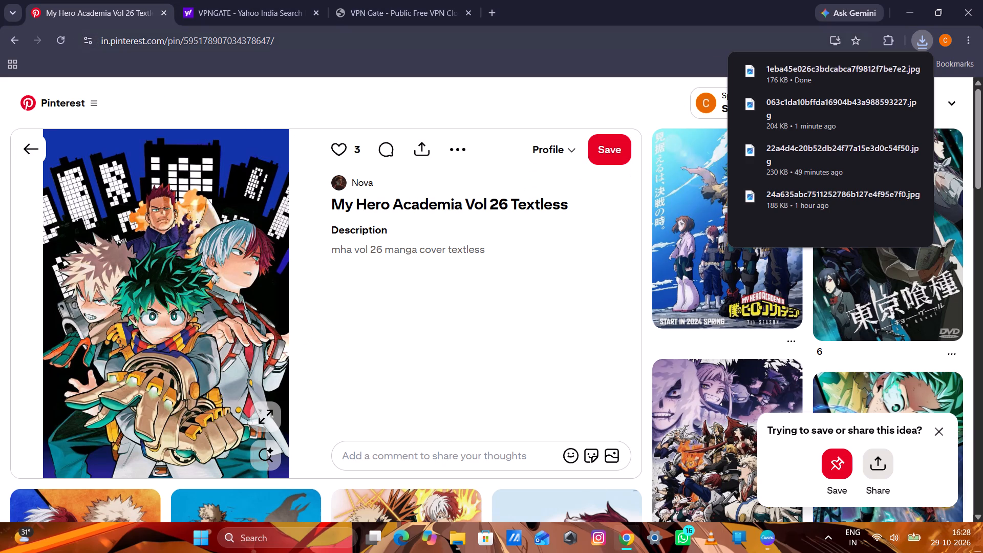
pyautogui.click(15, 153)
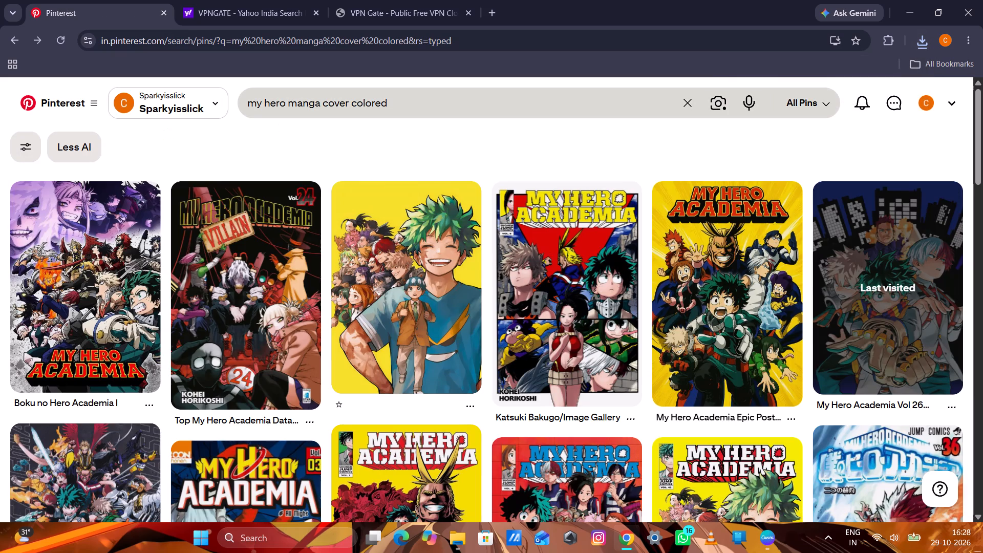
# Replace "my hero" in the search with "fire force" to find its colored manga cover artwork.
pyautogui.moveTo(288, 103); pyautogui.dragTo(238, 112)
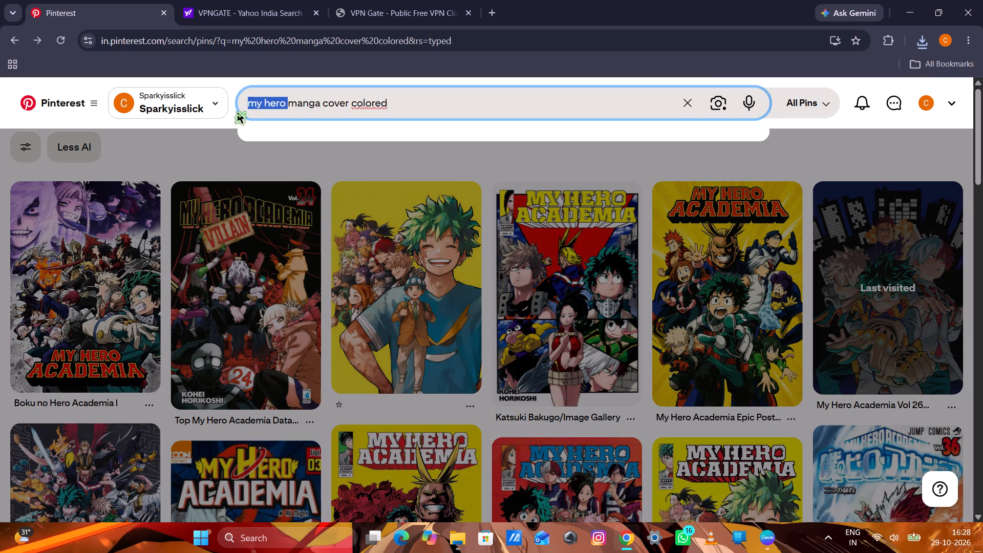
pyautogui.write('fire force')
pyautogui.press('Return')
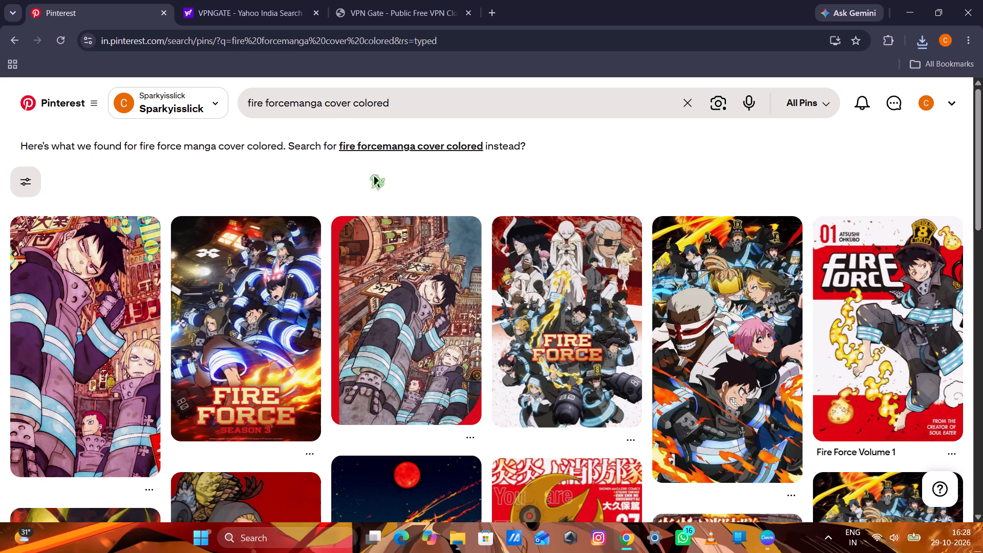
# Open the flame-filled Fire Force group pin, pick the red-background "fire force" poster from its related pins, and save that image.
pyautogui.scroll(-1, 372, 179)
pyautogui.click(691, 287)
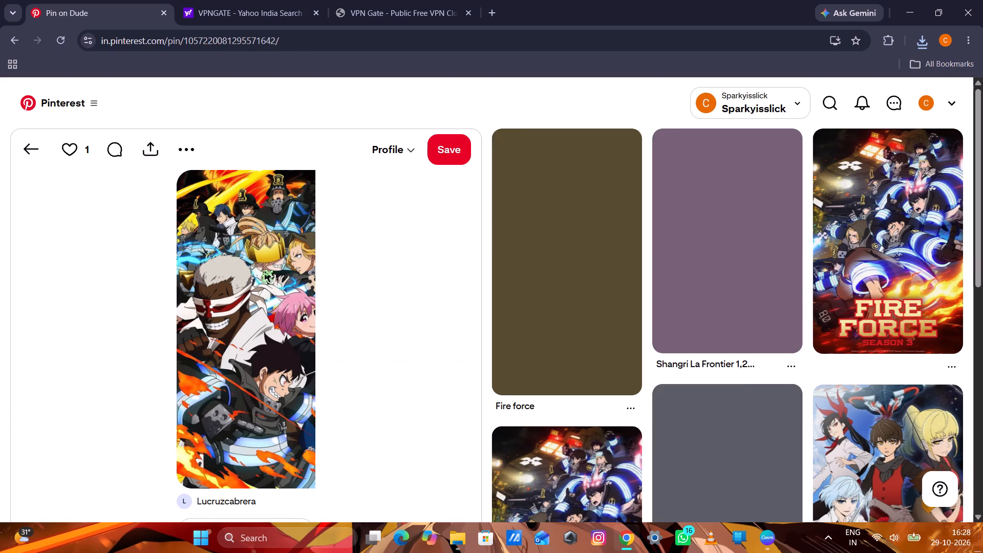
pyautogui.scroll(-4, 471, 354)
pyautogui.scroll(-1, 778, 354)
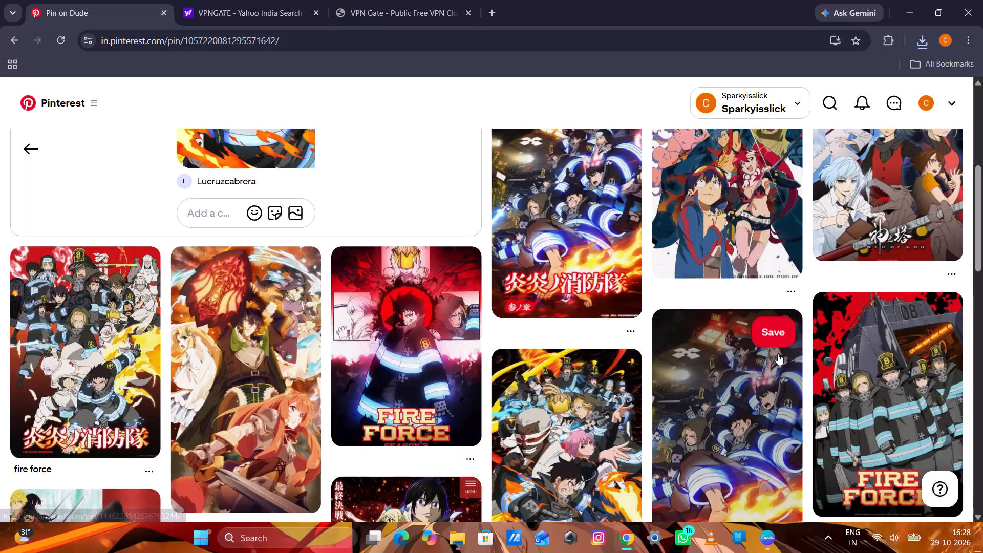
pyautogui.click(83, 348)
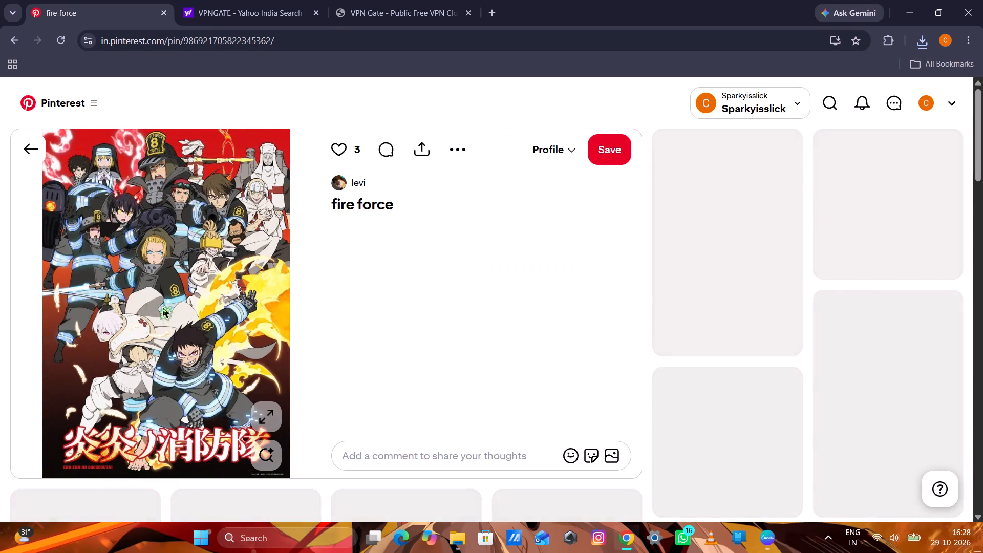
pyautogui.rightClick(127, 251)
pyautogui.click(151, 288)
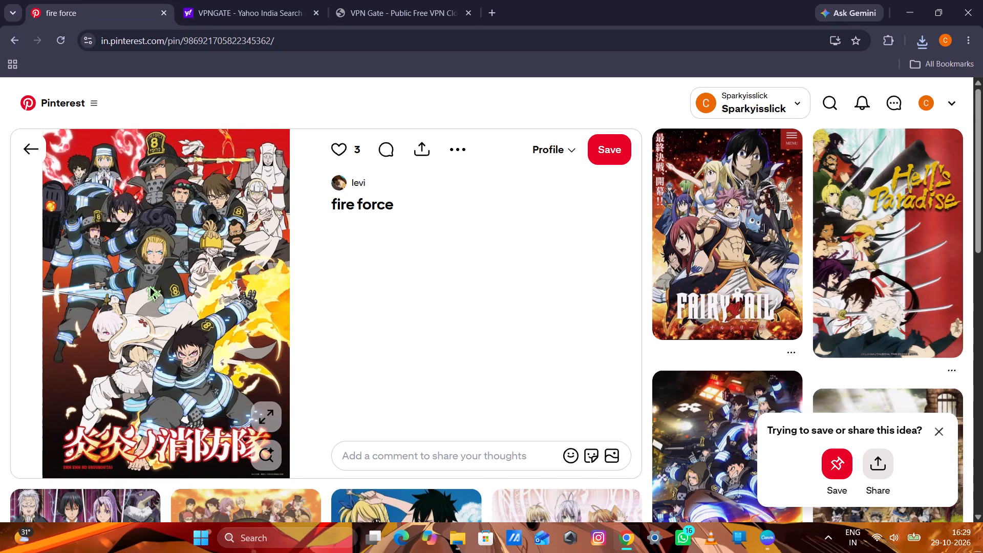
pyautogui.click(393, 285)
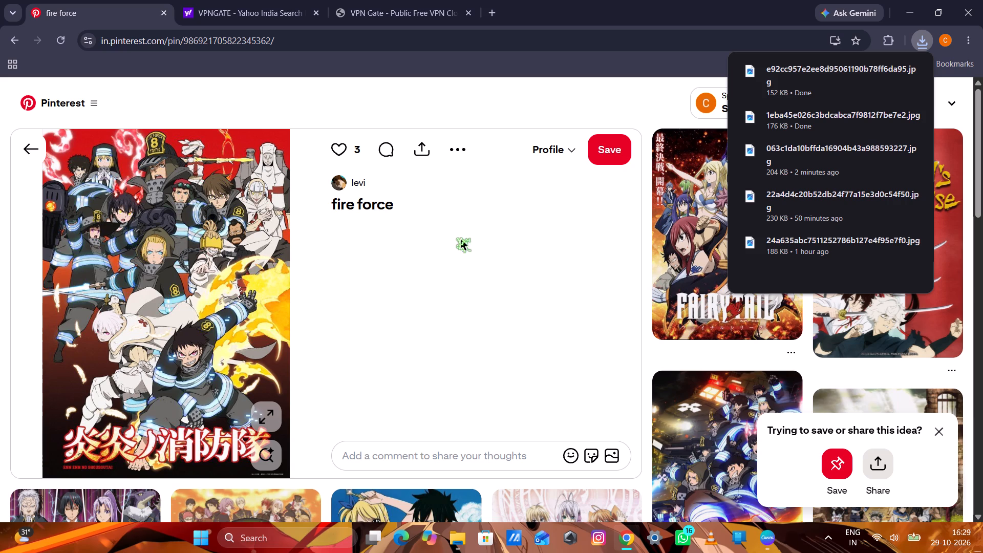
# Search Pinterest for "docter stone" and look over the Dr. Stone posters.
pyautogui.scroll(-4, 461, 239)
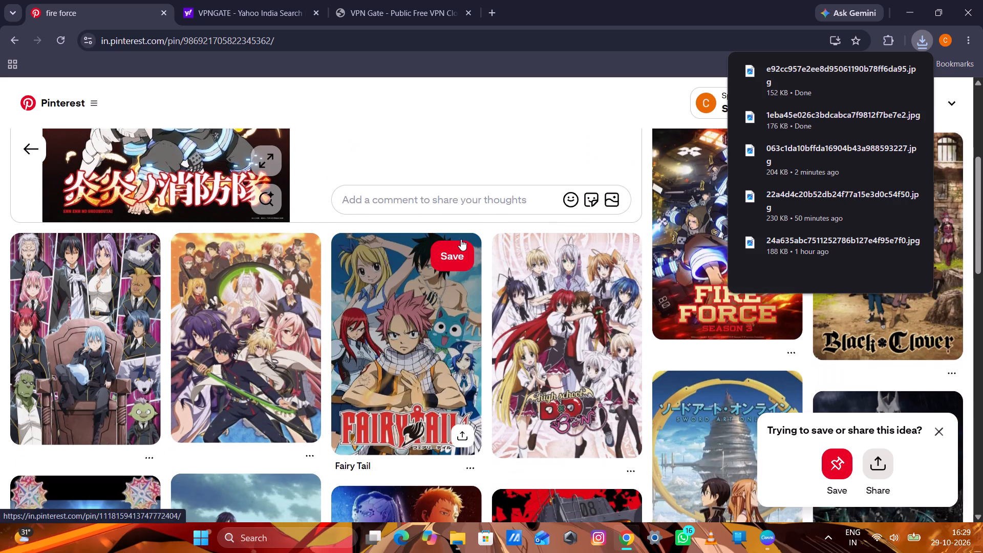
pyautogui.scroll(4, 459, 240)
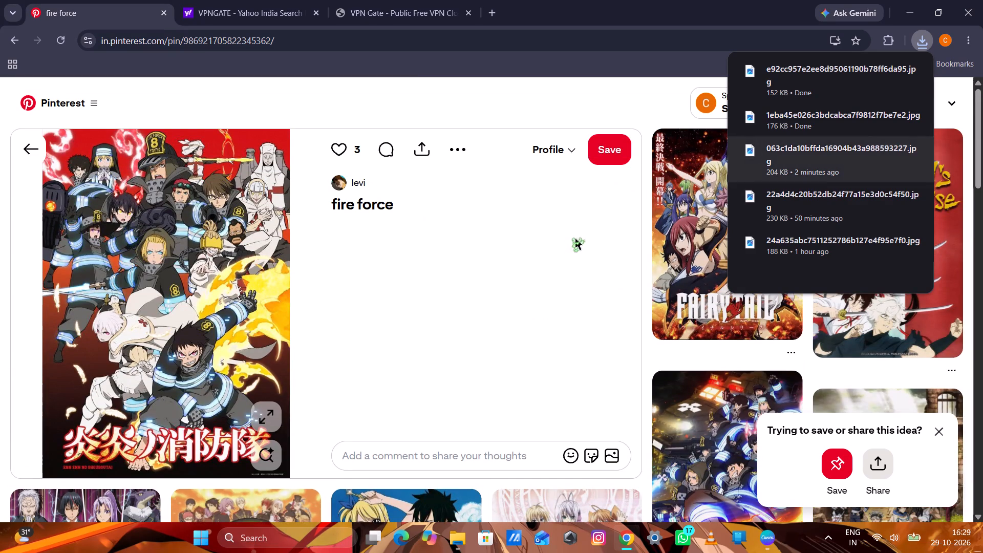
pyautogui.click(572, 241)
pyautogui.click(839, 99)
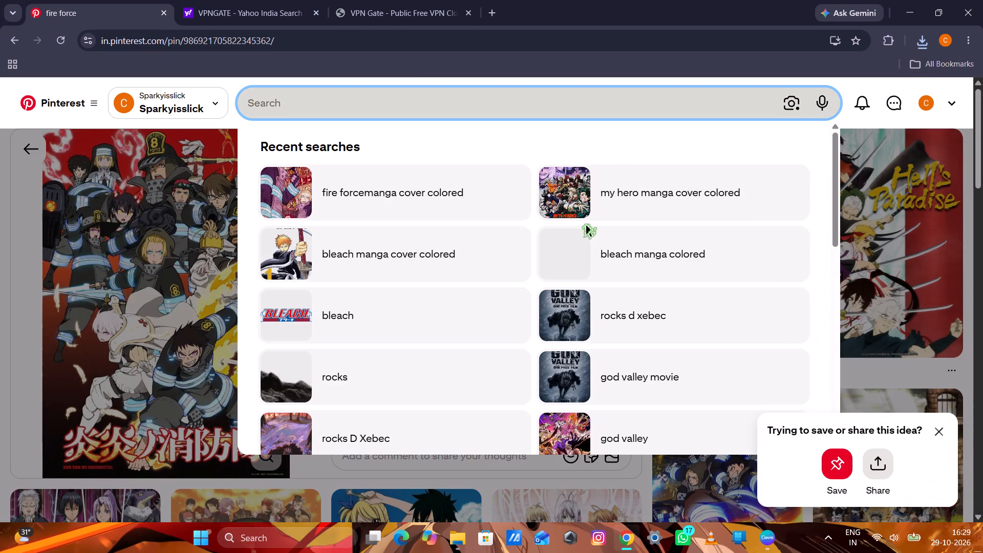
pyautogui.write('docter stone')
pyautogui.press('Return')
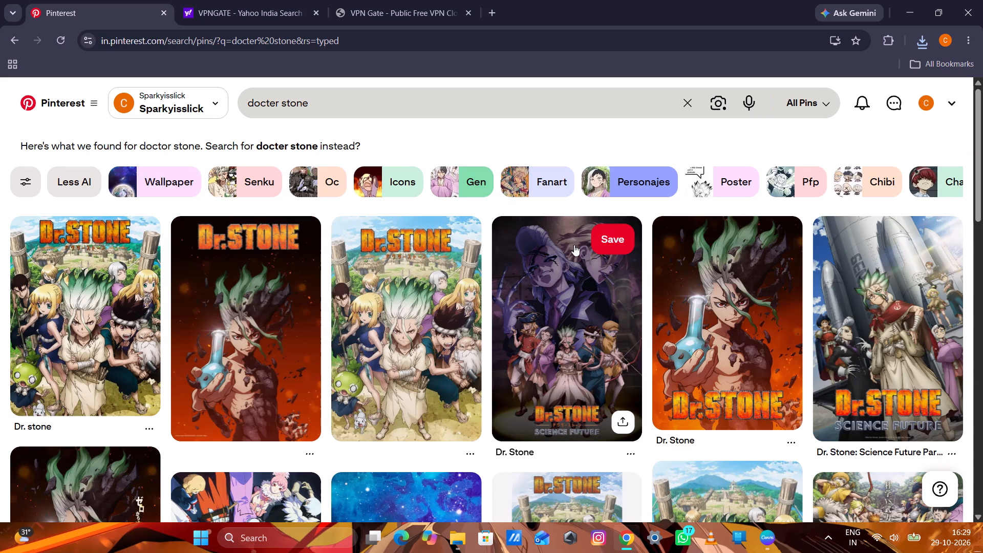
pyautogui.scroll(-3, 574, 245)
pyautogui.scroll(2, 574, 245)
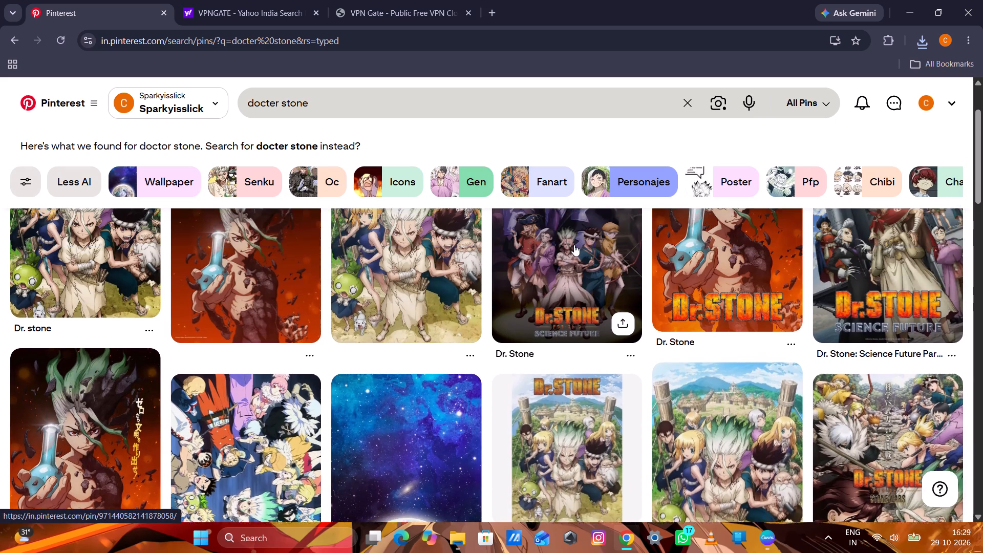
pyautogui.scroll(-3, 574, 245)
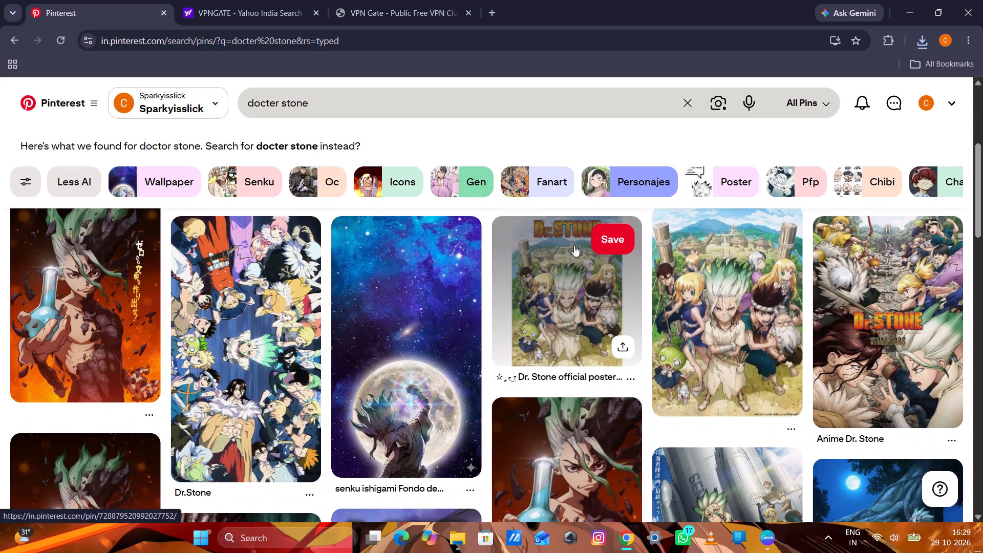
pyautogui.scroll(-2, 782, 370)
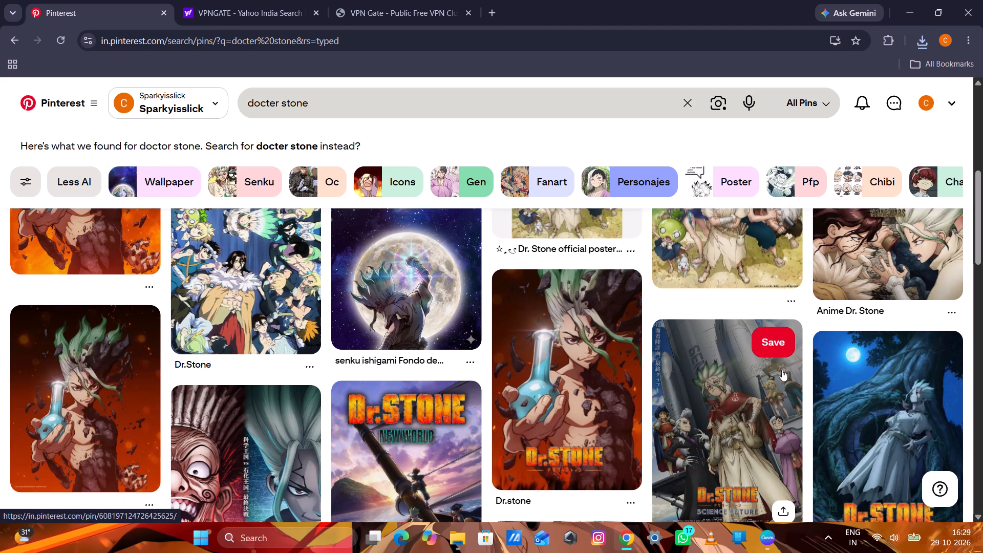
pyautogui.scroll(2, 524, 385)
# Open the title-free Dr. Stone village group pin, pick the "Dr.stone" action group artwork from its related pins, and save that image to Downloads.
pyautogui.click(679, 346)
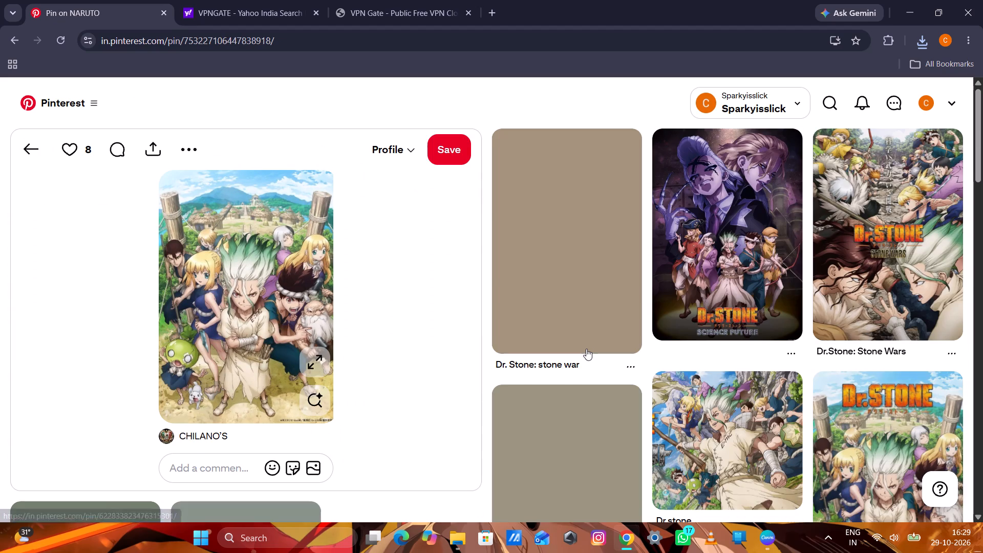
pyautogui.scroll(-1, 586, 349)
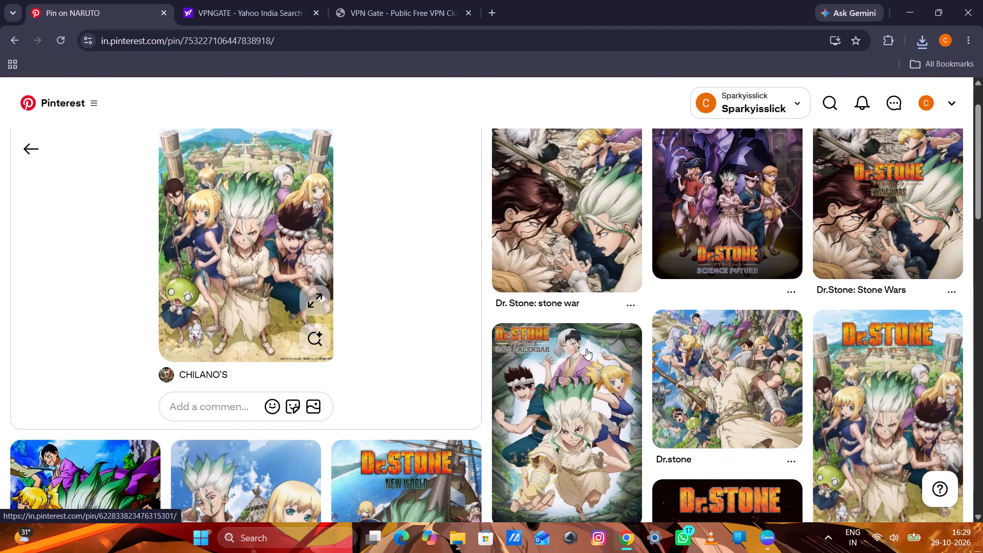
pyautogui.scroll(-1, 618, 386)
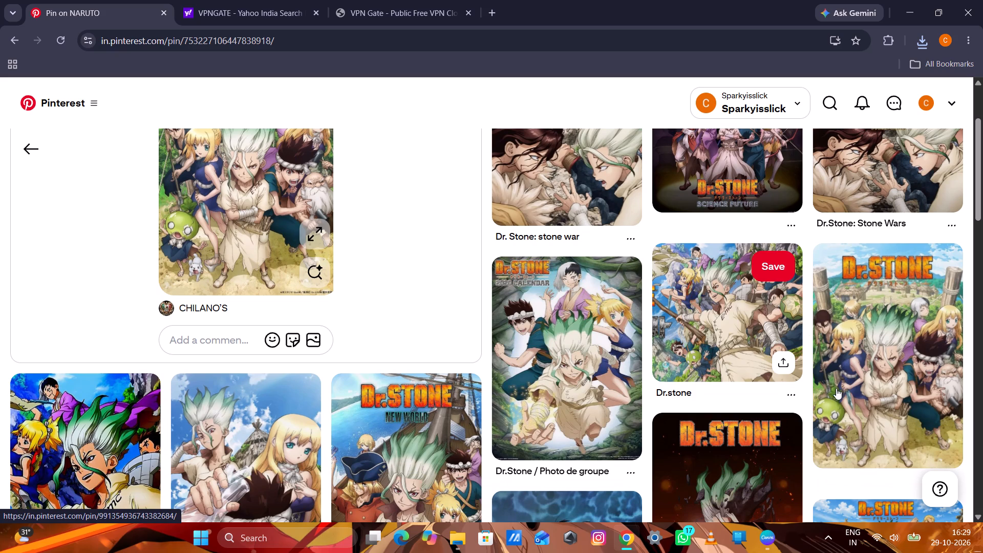
pyautogui.click(749, 339)
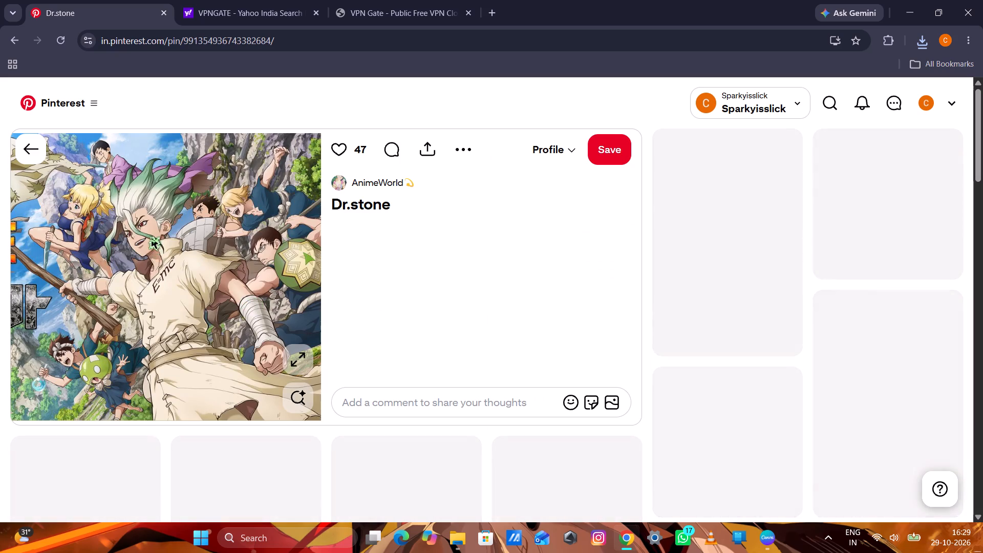
pyautogui.rightClick(152, 238)
pyautogui.click(216, 273)
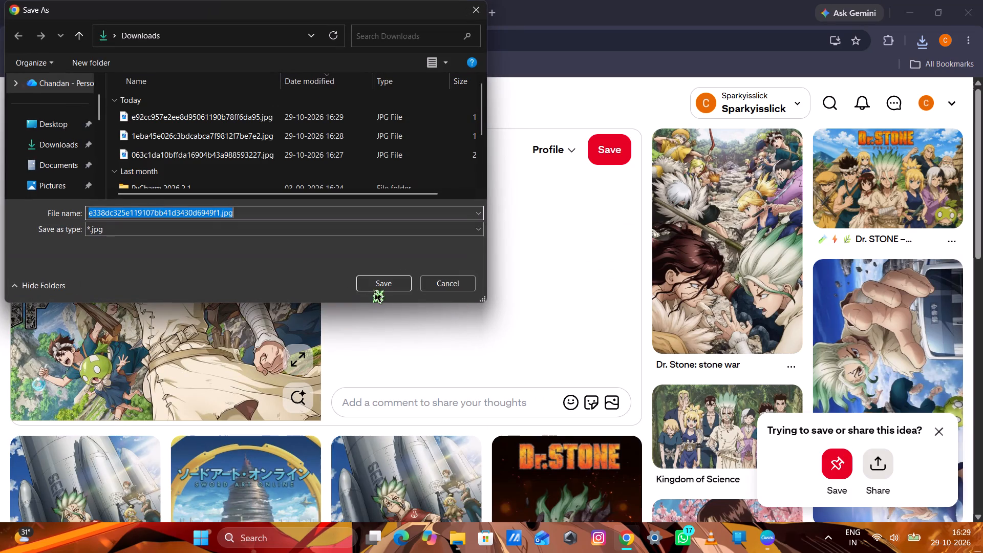
pyautogui.click(378, 289)
# Switch to Canva and upload the three newest JPG images from Downloads.
pyautogui.click(767, 543)
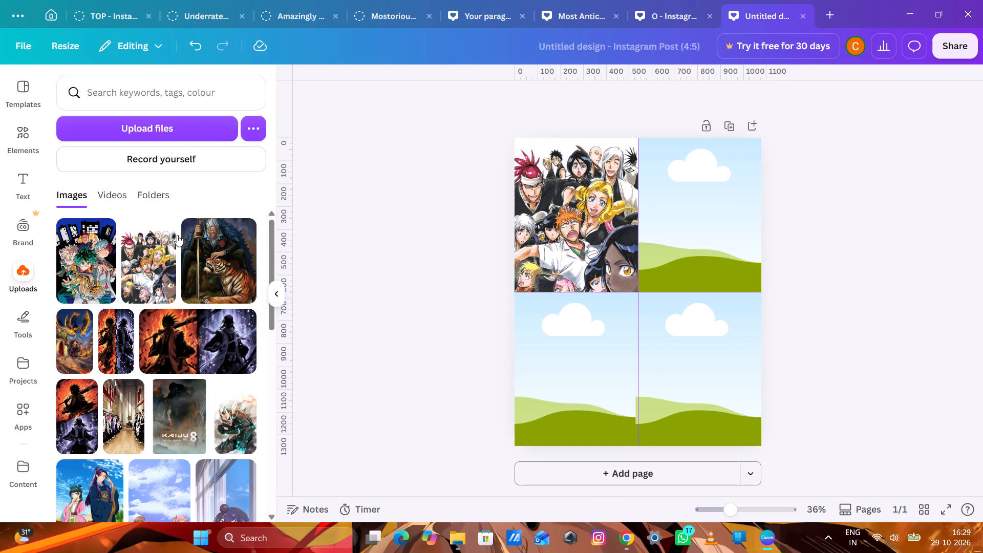
pyautogui.click(143, 117)
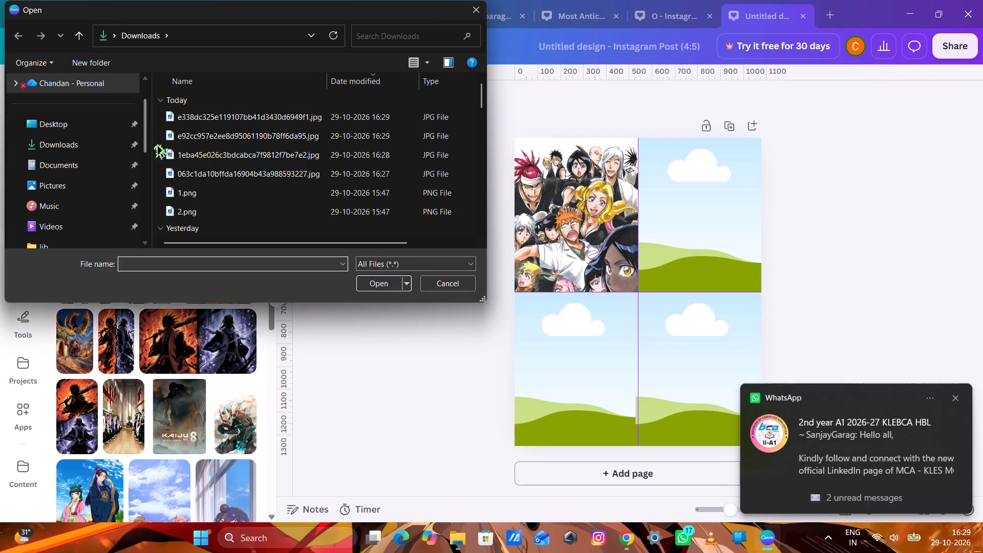
pyautogui.moveTo(161, 117); pyautogui.dragTo(178, 157)
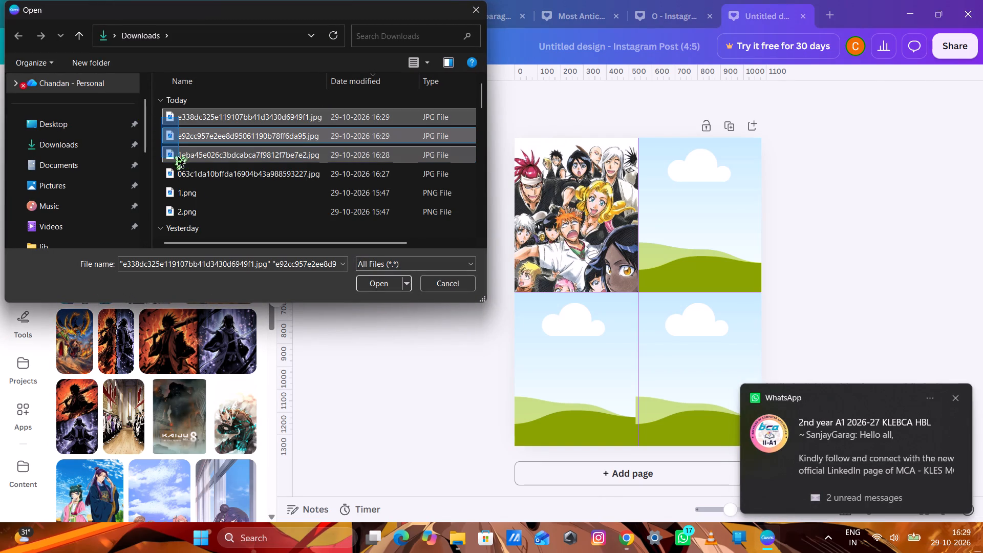
pyautogui.click(382, 286)
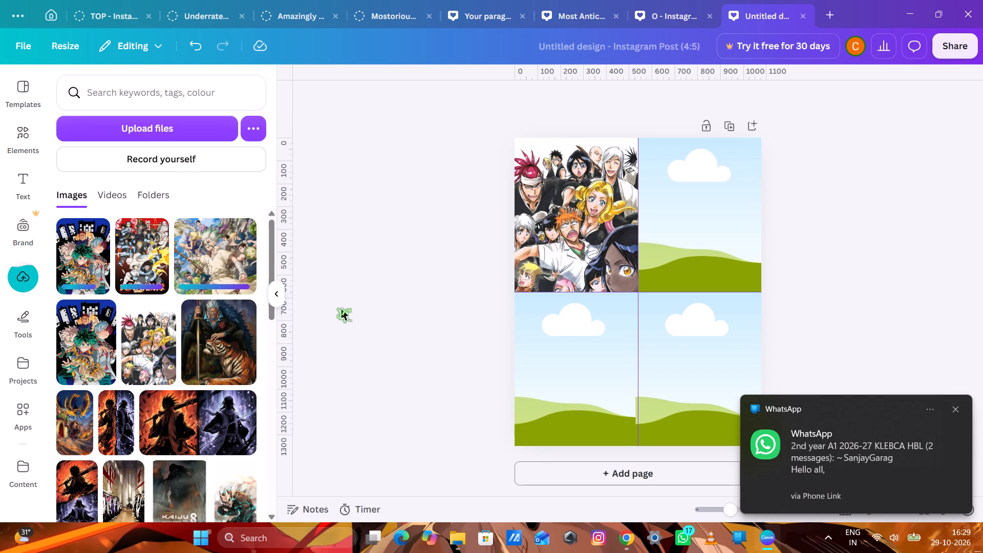
# Move the newly uploaded duplicate of the My Hero Academia image to Trash.
pyautogui.rightClick(93, 240)
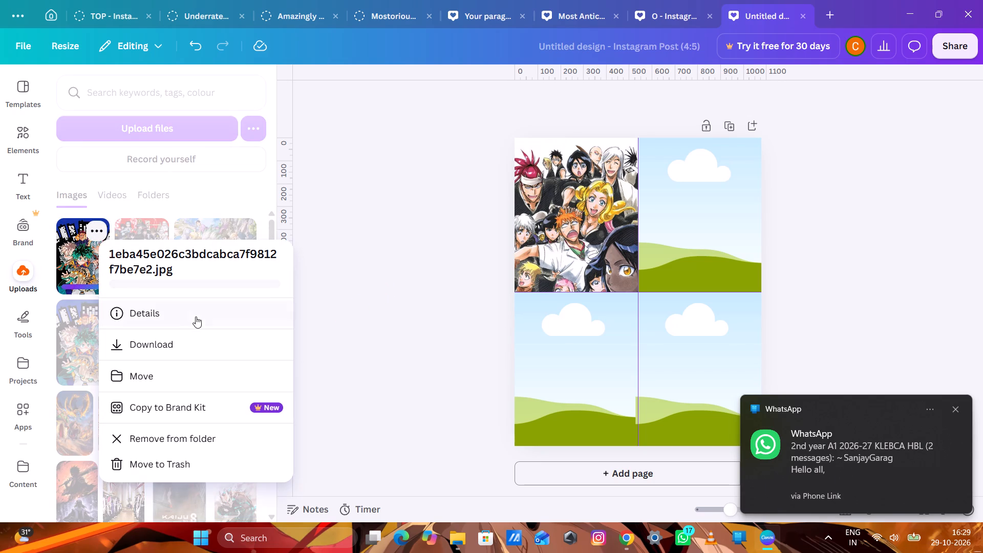
pyautogui.click(151, 464)
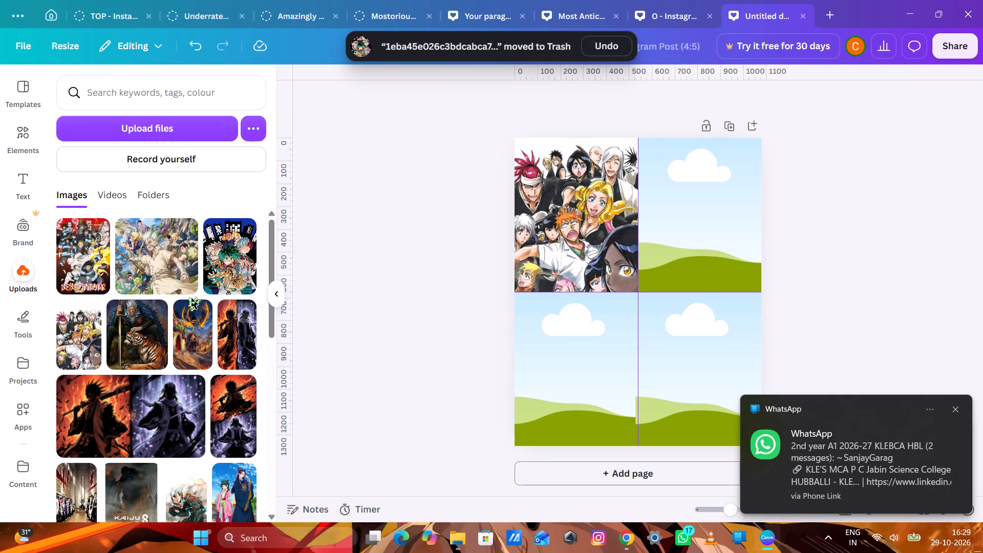
# Place the uploaded Dr. Stone group artwork into an empty frame of the four-frame layout.
pyautogui.moveTo(148, 279); pyautogui.dragTo(440, 433)
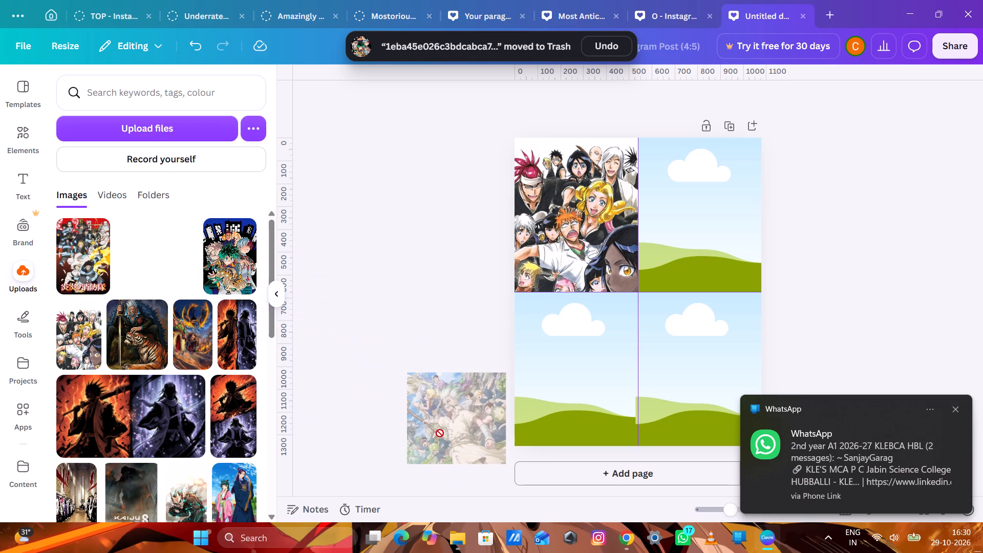
# Fill the Canva post's empty frames with uploads: Dr. Stone art upper right, My Hero Academia lower left, Fire Force lower right.
pyautogui.moveTo(440, 433); pyautogui.dragTo(320, 431)
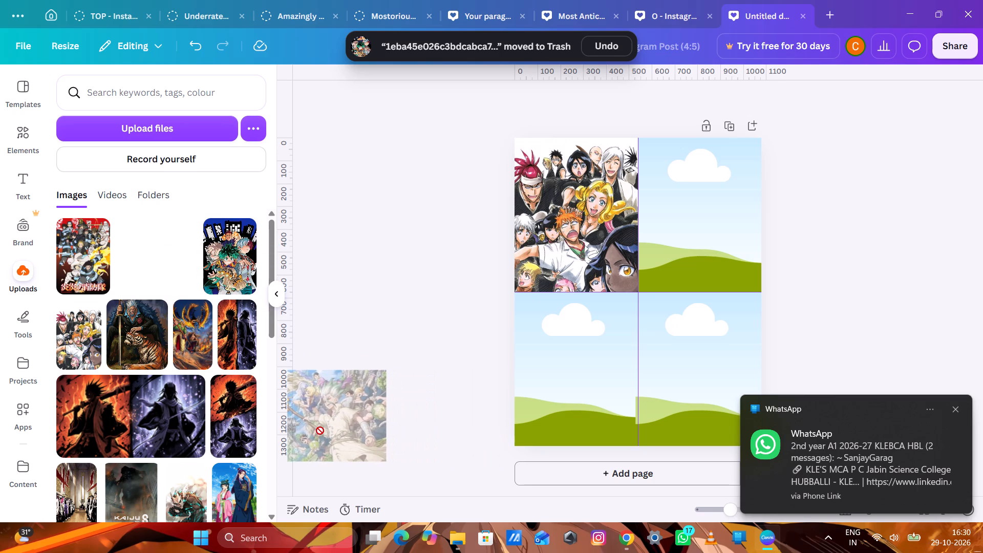
pyautogui.moveTo(320, 431); pyautogui.dragTo(690, 258)
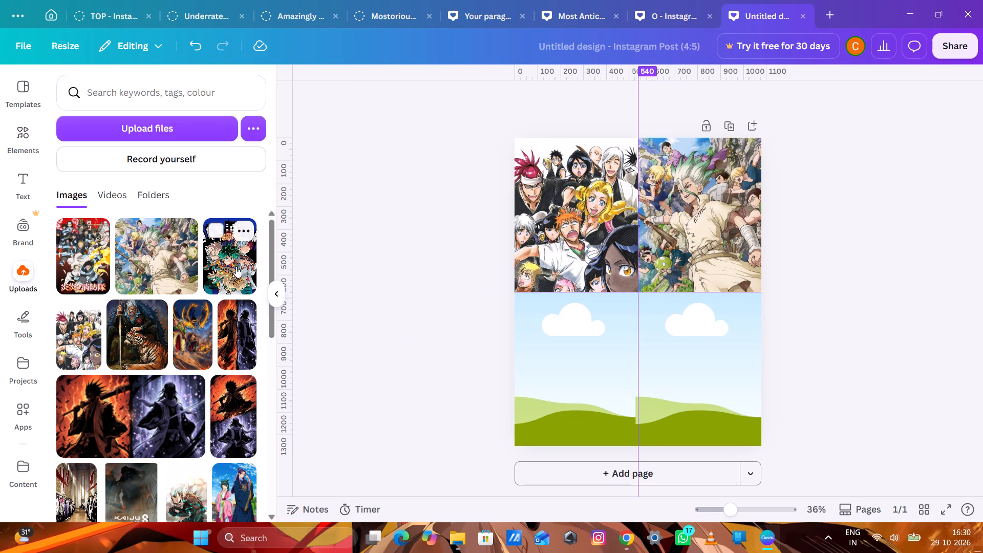
pyautogui.moveTo(236, 266); pyautogui.dragTo(522, 368)
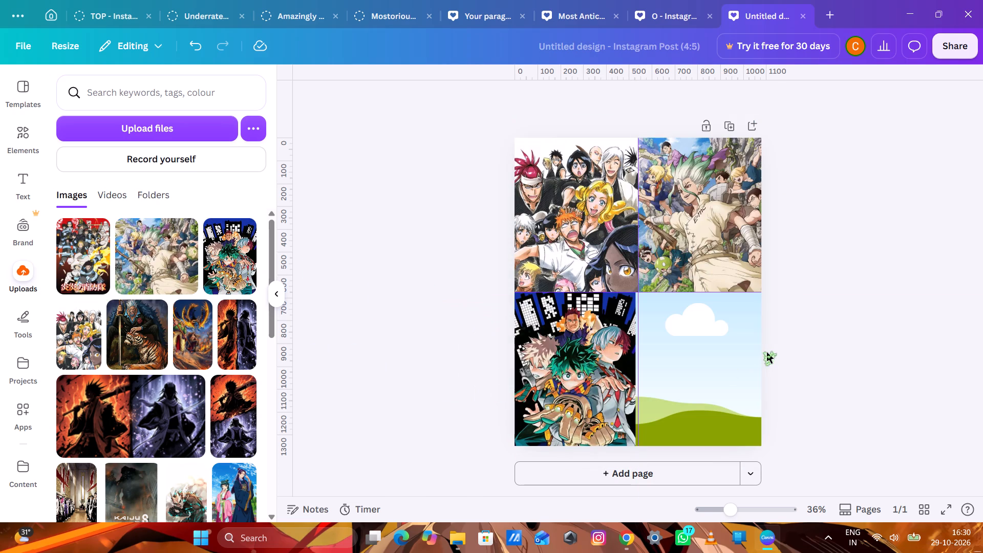
pyautogui.moveTo(97, 260); pyautogui.dragTo(689, 395)
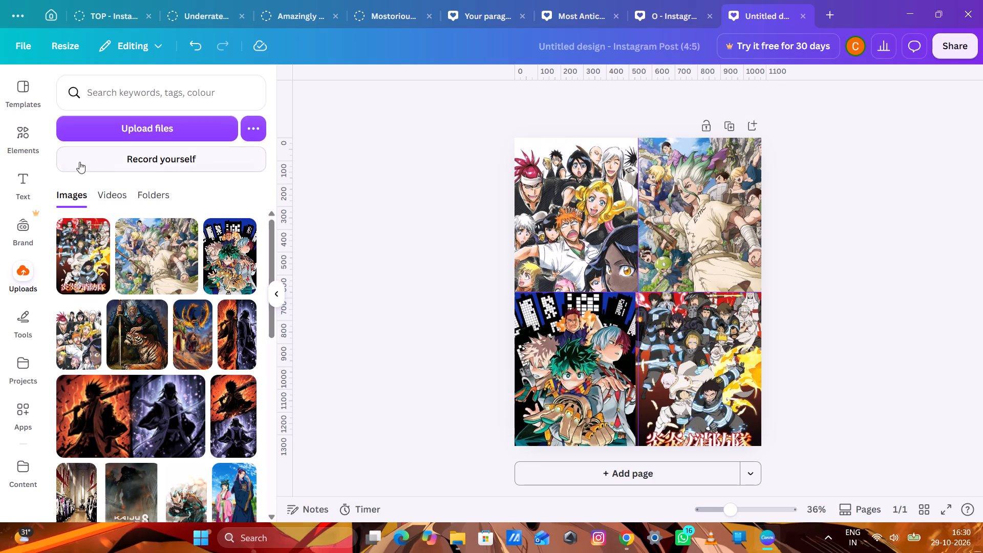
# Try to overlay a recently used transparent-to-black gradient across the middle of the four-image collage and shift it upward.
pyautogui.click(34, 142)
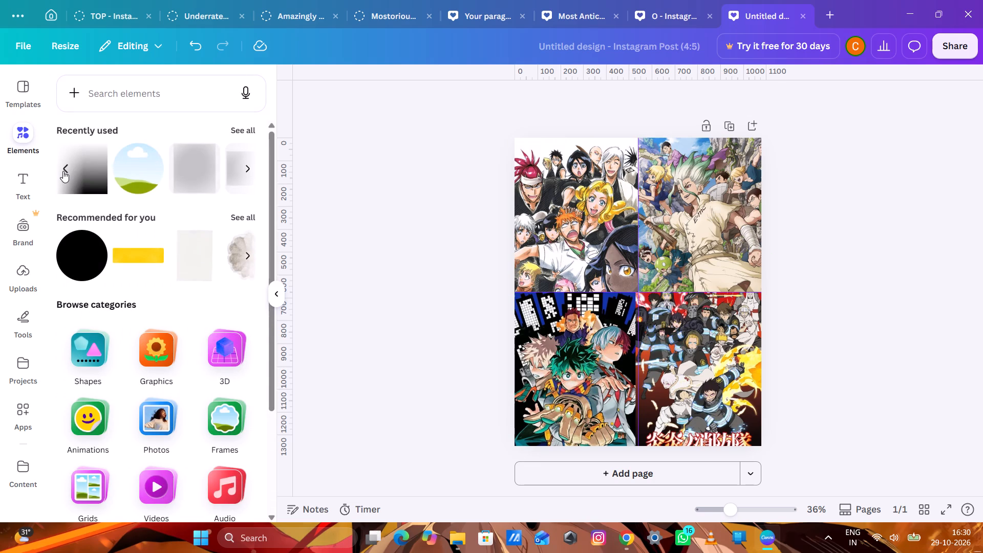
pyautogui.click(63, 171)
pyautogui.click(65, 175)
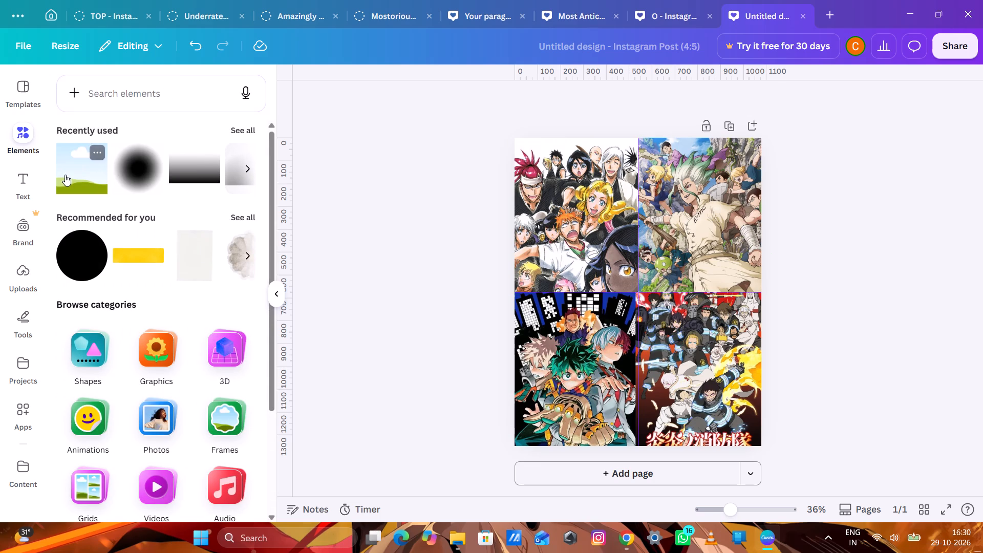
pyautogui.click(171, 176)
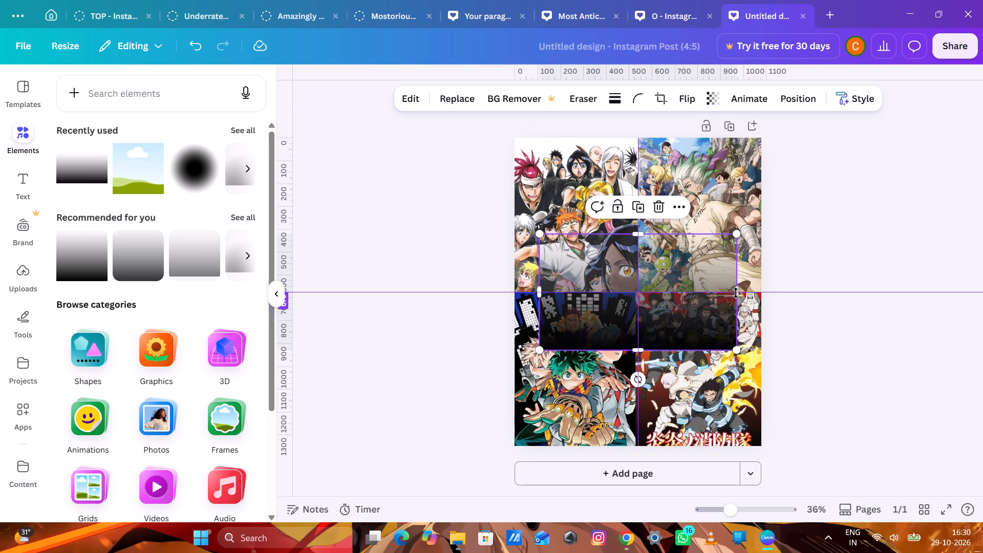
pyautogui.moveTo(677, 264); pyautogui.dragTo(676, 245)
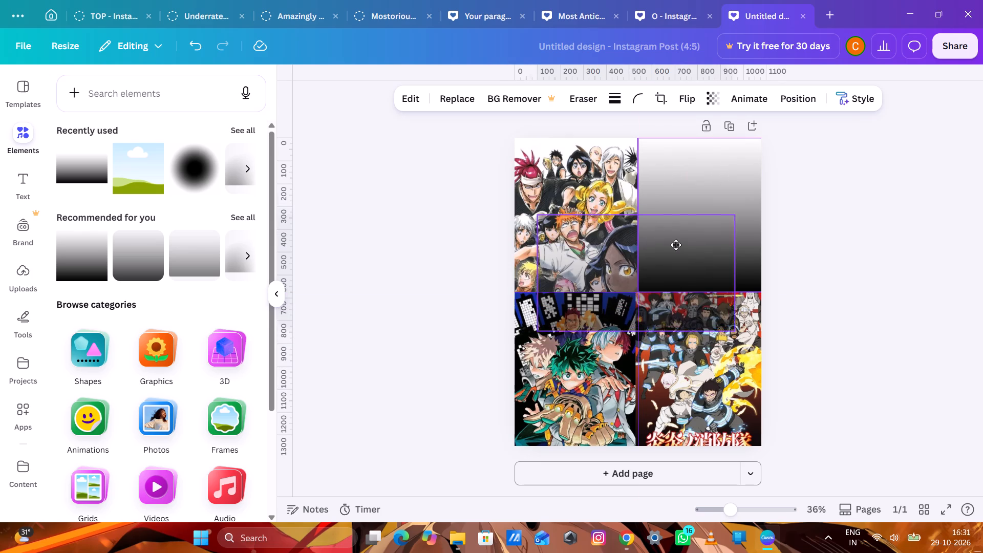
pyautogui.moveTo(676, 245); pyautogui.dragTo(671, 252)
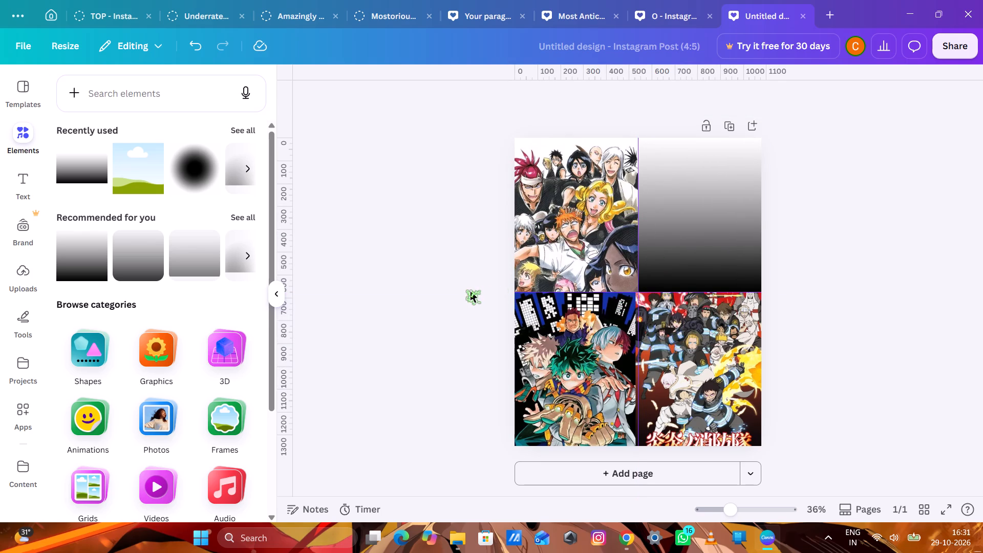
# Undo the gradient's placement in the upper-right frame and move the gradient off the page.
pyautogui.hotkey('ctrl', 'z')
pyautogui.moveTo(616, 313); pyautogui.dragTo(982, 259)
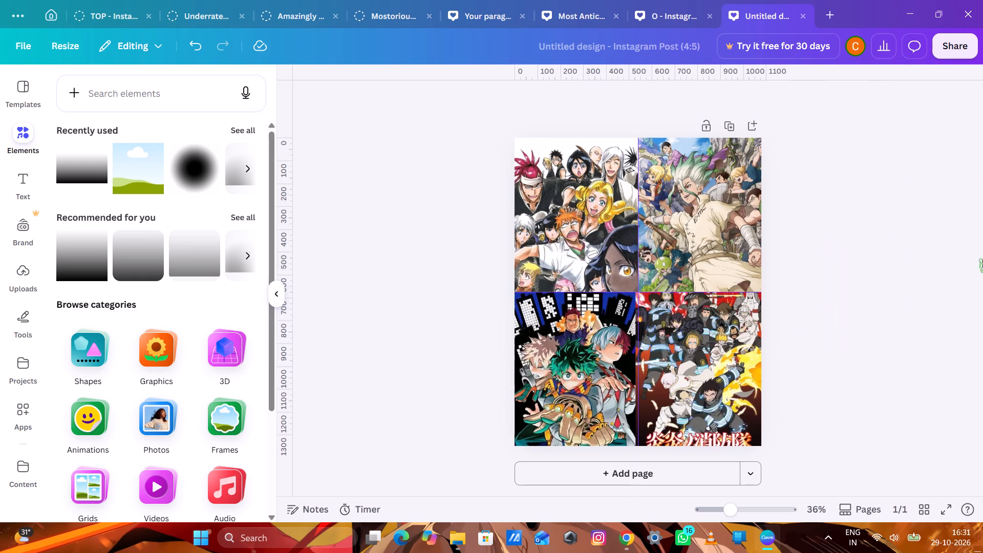
# Lock all four framed images: Bleach, Dr. Stone, My Hero Academia and Fire Force.
pyautogui.rightClick(568, 223)
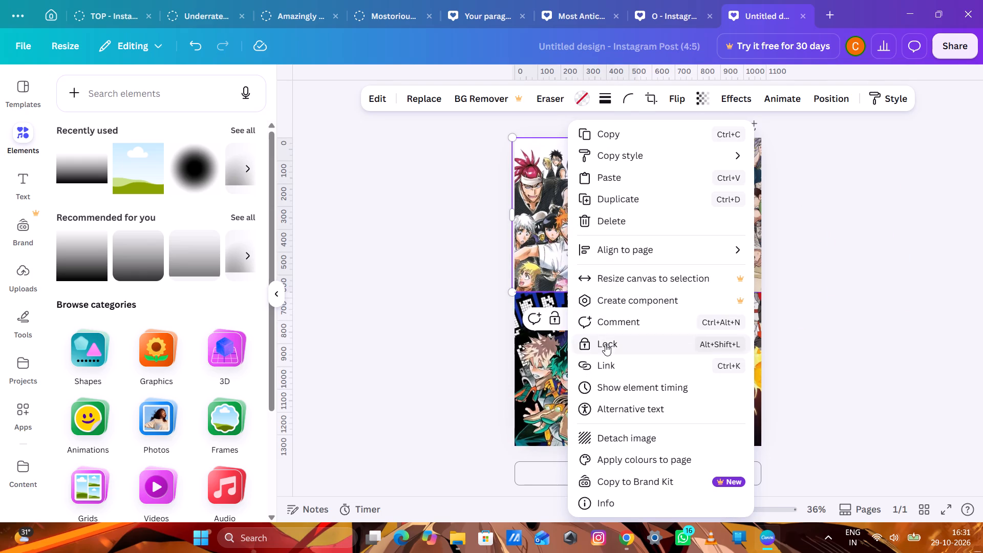
pyautogui.click(605, 344)
pyautogui.rightClick(688, 239)
pyautogui.click(732, 338)
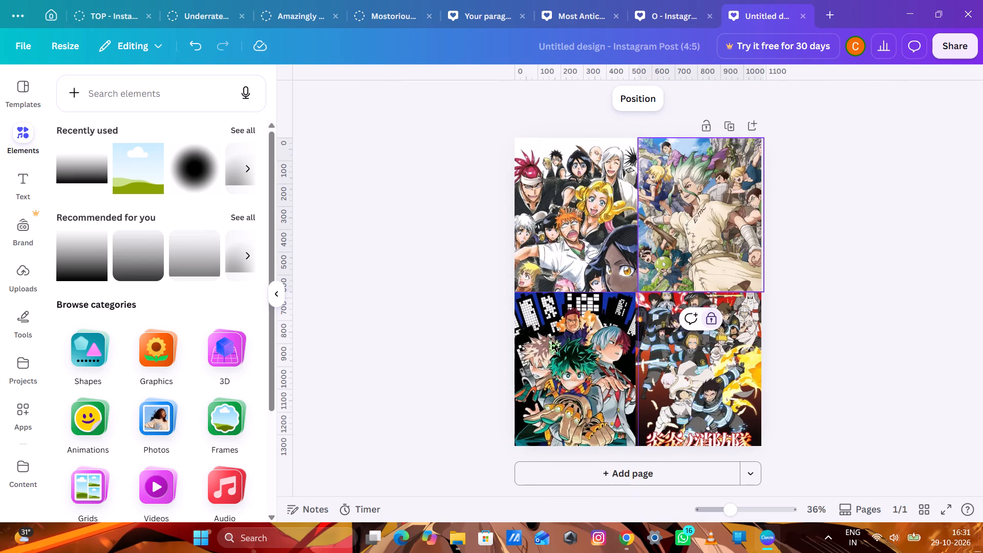
pyautogui.rightClick(551, 341)
pyautogui.click(610, 340)
pyautogui.rightClick(678, 335)
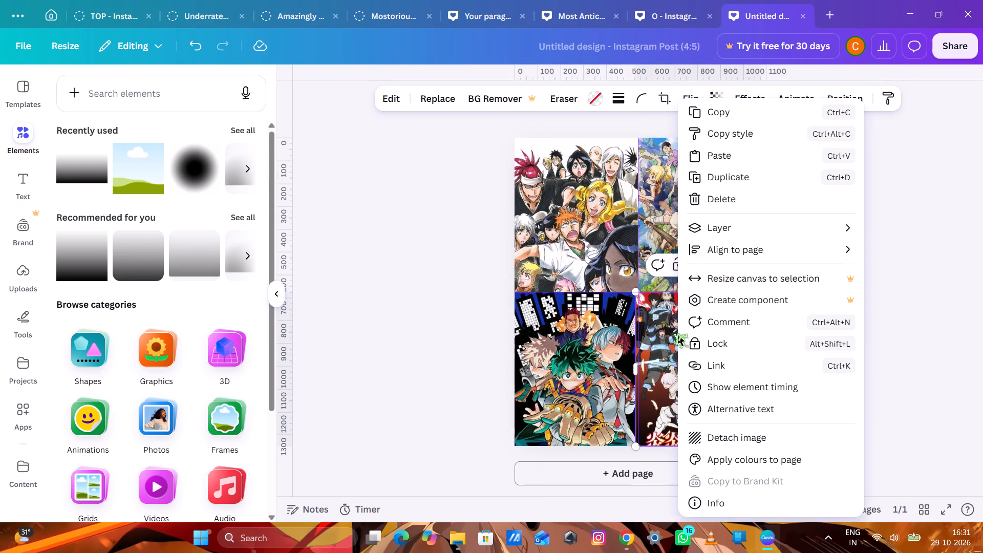
pyautogui.click(719, 341)
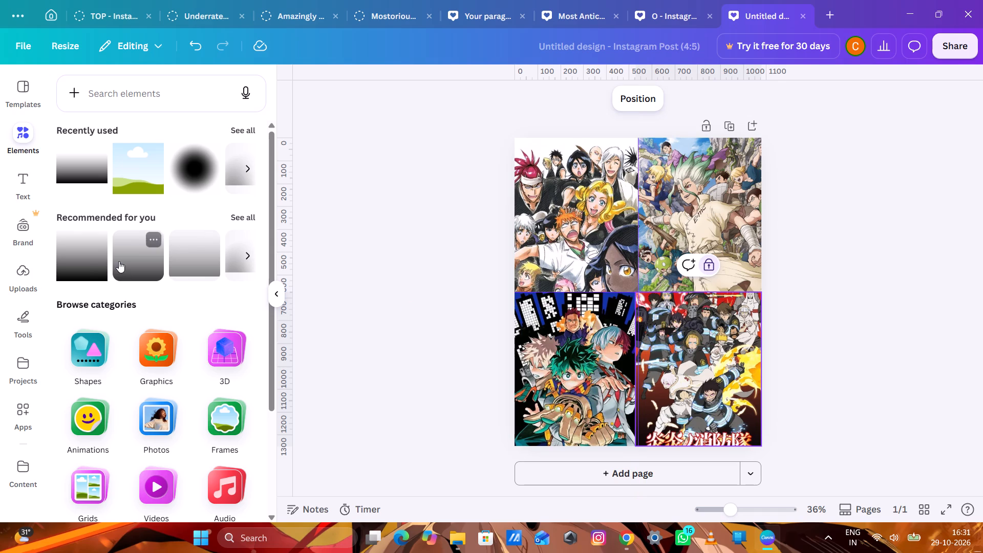
# Add the recommended transparent-to-black gradient and fit it as a strip about 550 by 202 along the bottom of the Bleach frame.
pyautogui.click(84, 262)
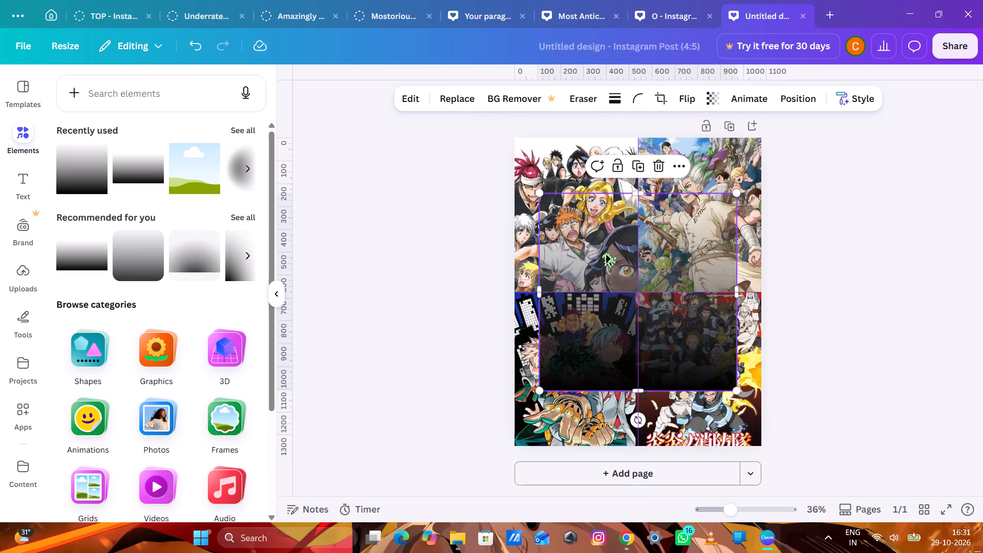
pyautogui.moveTo(644, 242); pyautogui.dragTo(649, 204)
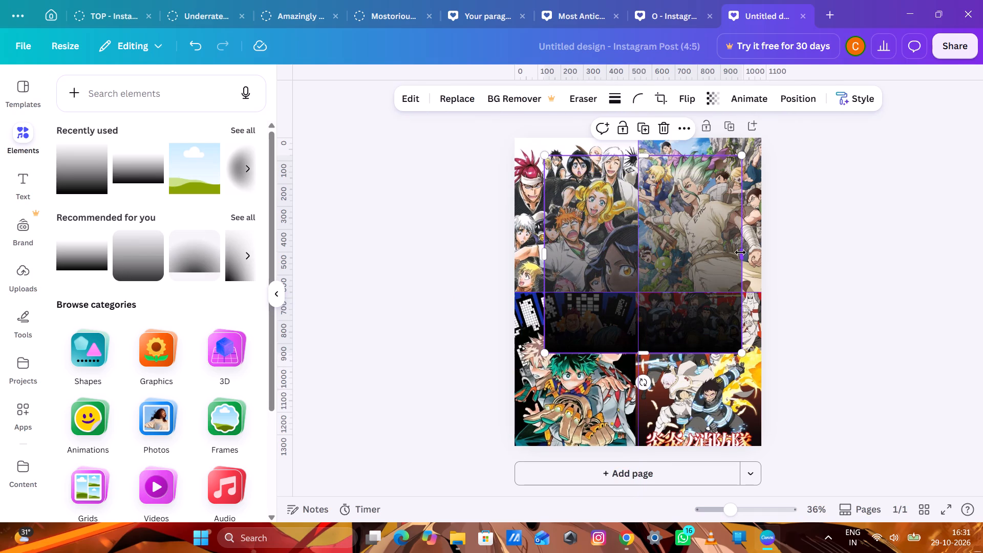
pyautogui.moveTo(740, 252); pyautogui.dragTo(668, 254)
pyautogui.moveTo(615, 264); pyautogui.dragTo(584, 241)
pyautogui.moveTo(578, 329); pyautogui.dragTo(579, 292)
pyautogui.moveTo(578, 133); pyautogui.dragTo(578, 185)
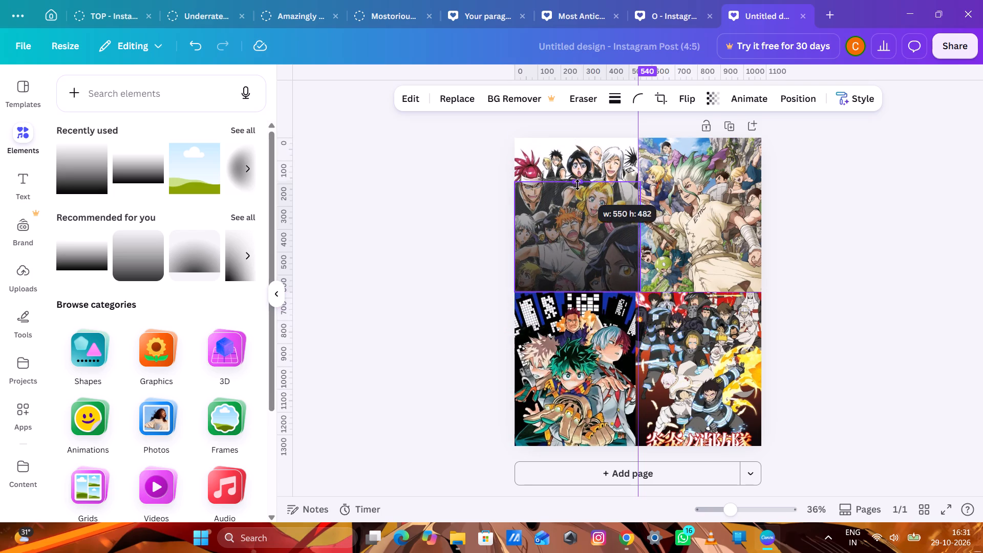
pyautogui.moveTo(578, 185); pyautogui.dragTo(571, 246)
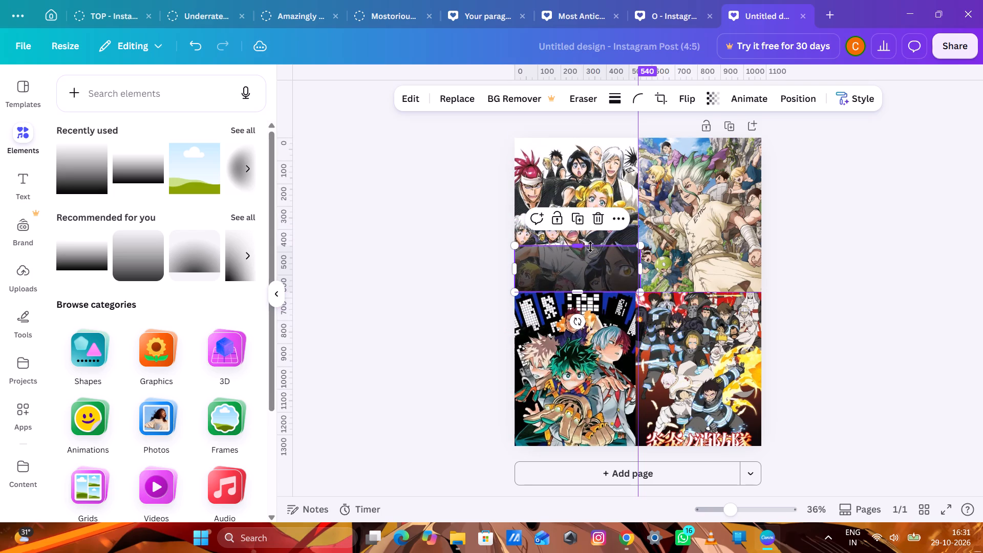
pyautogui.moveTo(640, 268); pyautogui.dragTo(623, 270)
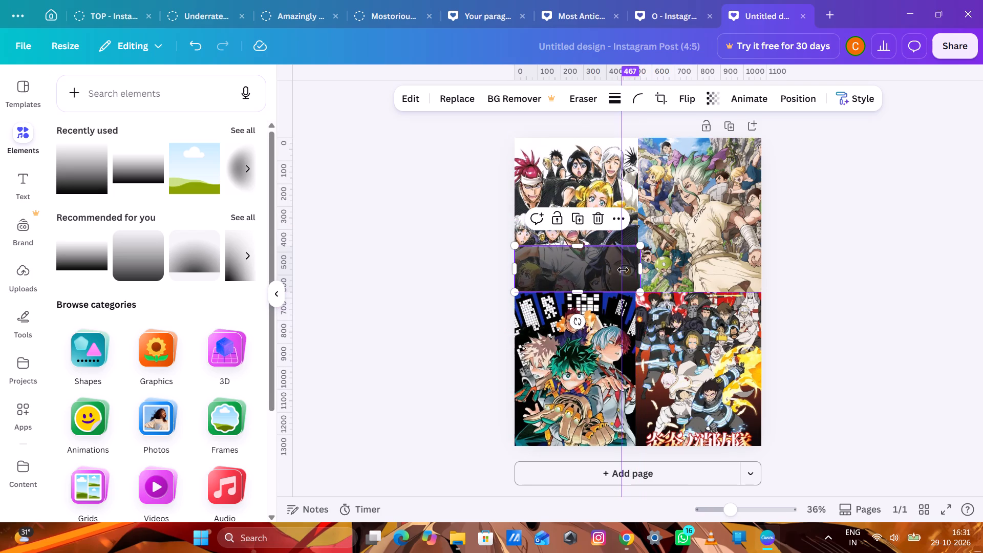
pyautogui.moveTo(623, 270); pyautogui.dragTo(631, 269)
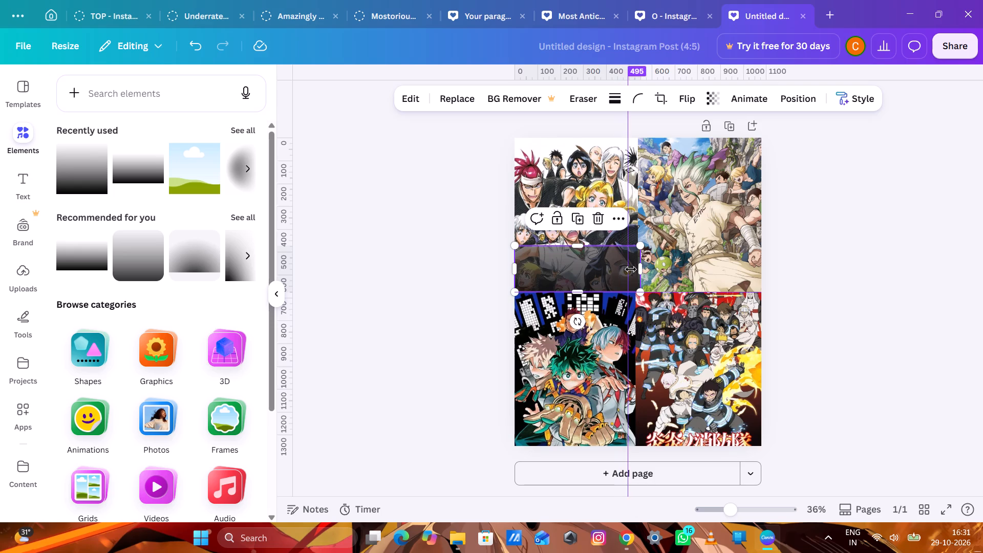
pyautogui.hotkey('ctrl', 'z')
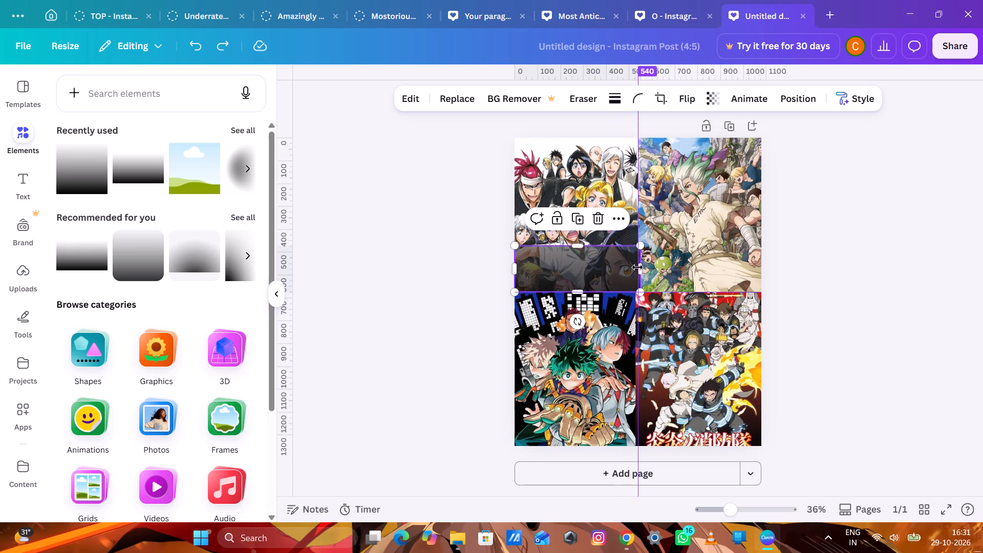
# Narrow the gradient strip to 539 wide, ending at the vertical centre line, and shorten it to about 170 high.
pyautogui.click(642, 266)
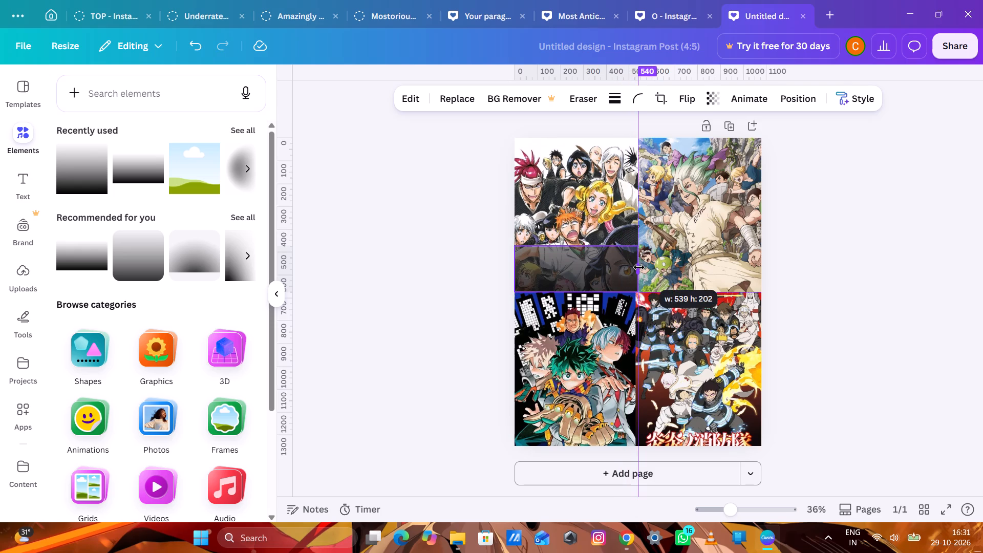
pyautogui.click(823, 227)
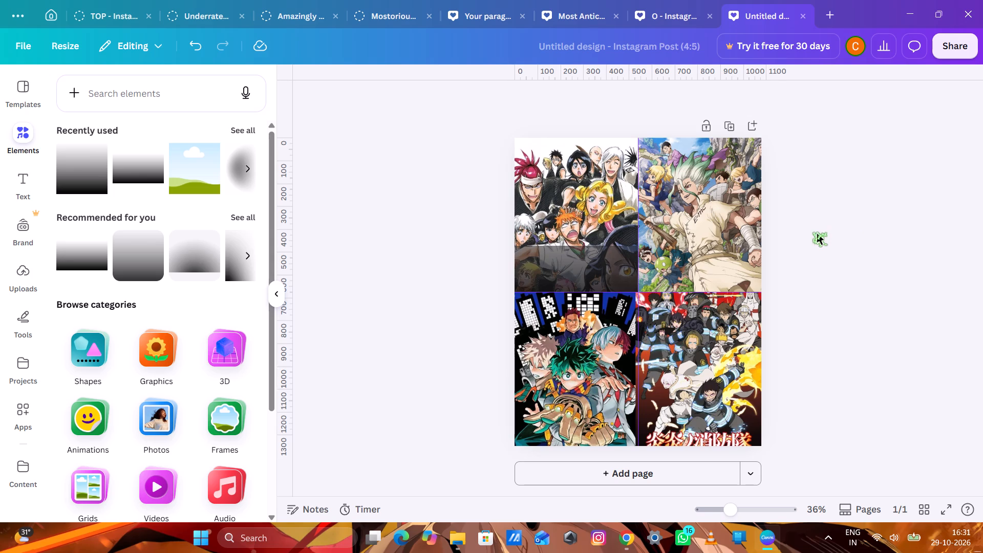
pyautogui.click(582, 271)
pyautogui.moveTo(580, 243); pyautogui.dragTo(579, 251)
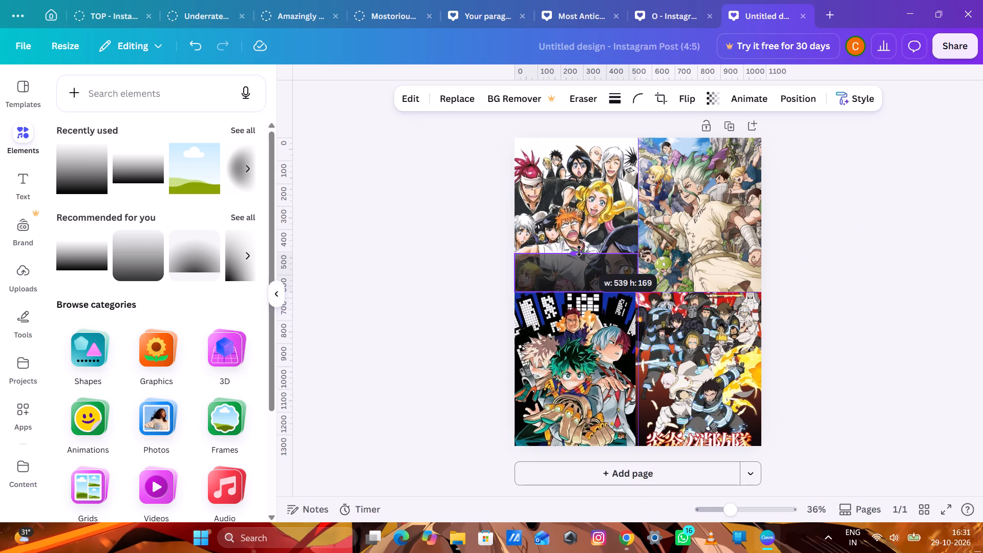
pyautogui.moveTo(579, 251); pyautogui.dragTo(579, 249)
pyautogui.click(434, 253)
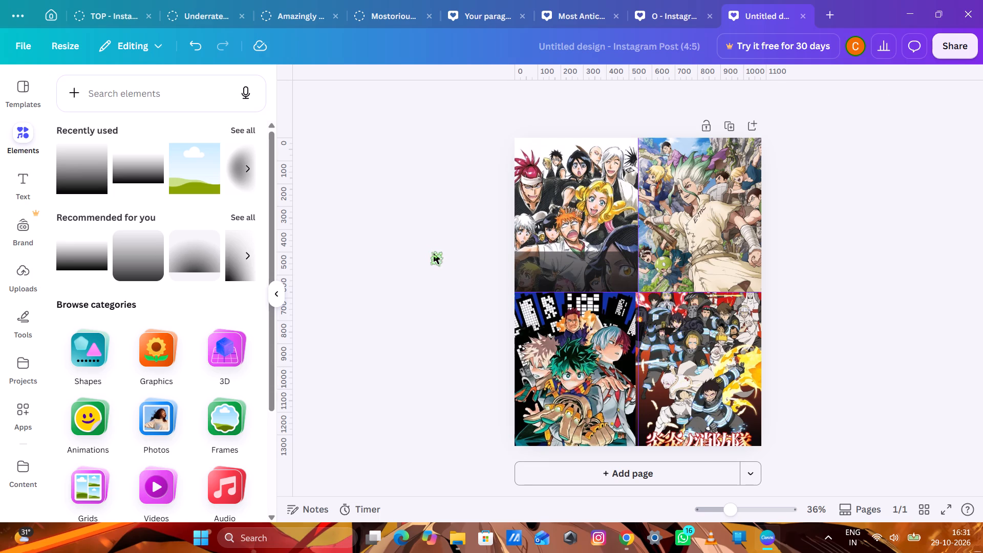
# Make the gradient strip on the Bleach image partly transparent, with a transparency value between 59 and 100.
pyautogui.click(557, 286)
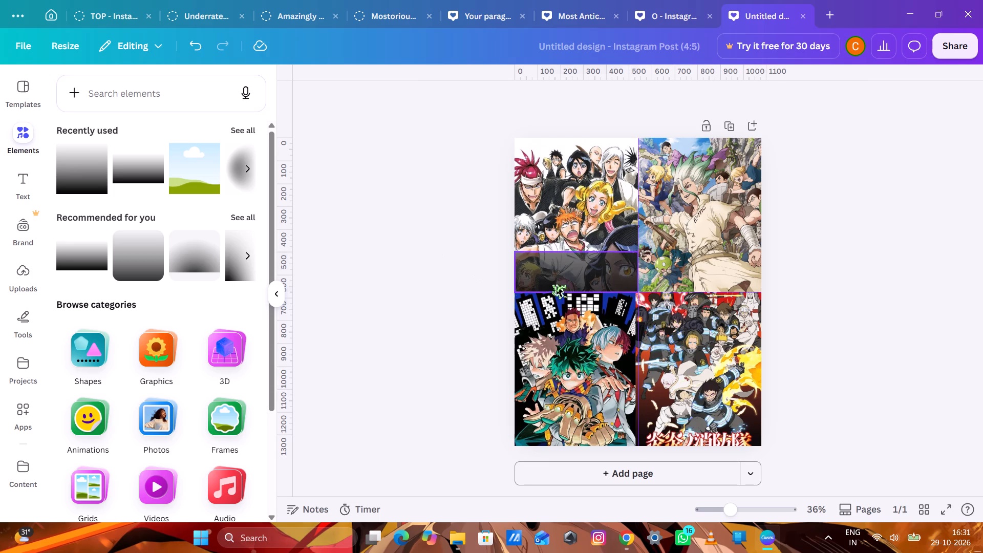
pyautogui.click(706, 97)
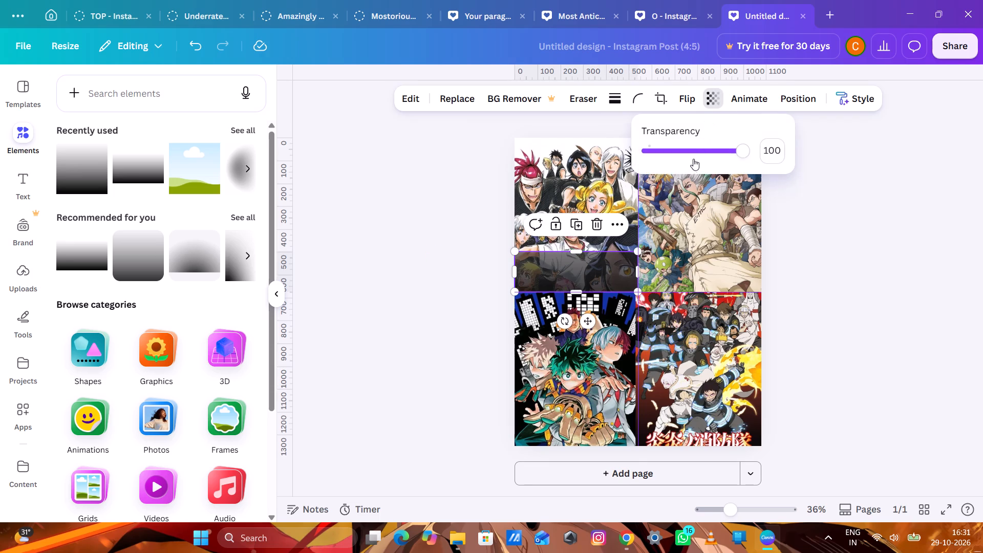
pyautogui.click(704, 142)
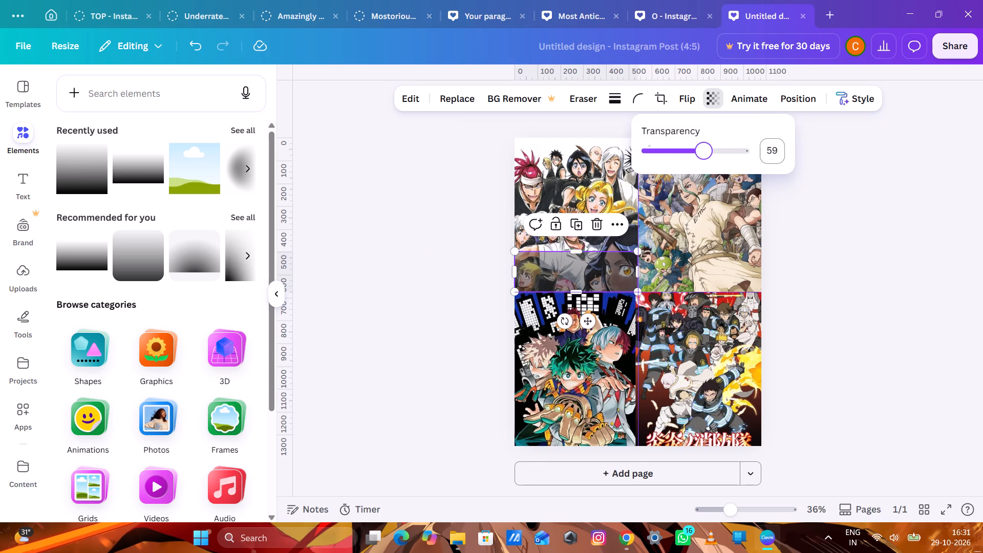
pyautogui.click(721, 150)
pyautogui.doubleClick(855, 140)
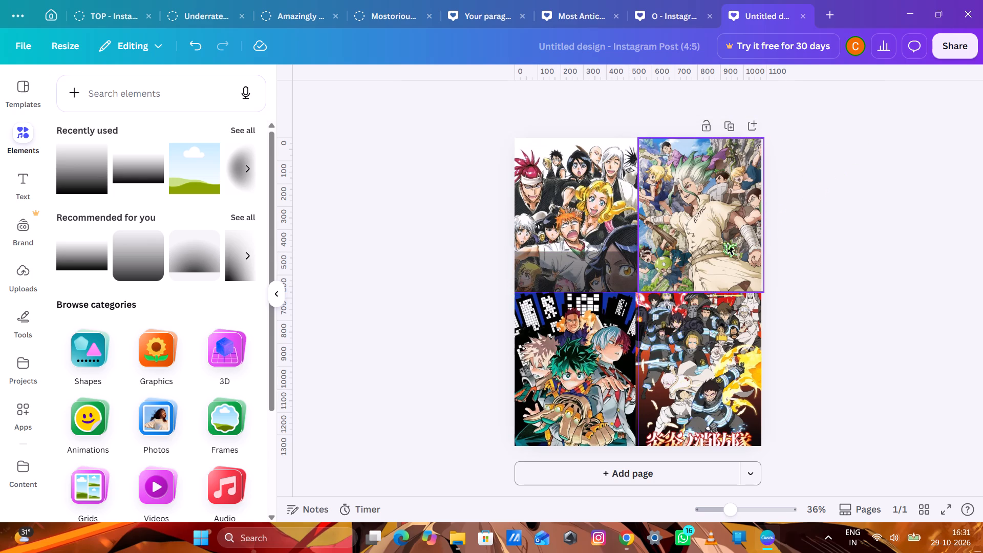
# Copy the gradient strip from the bottom of the Bleach image.
pyautogui.click(583, 272)
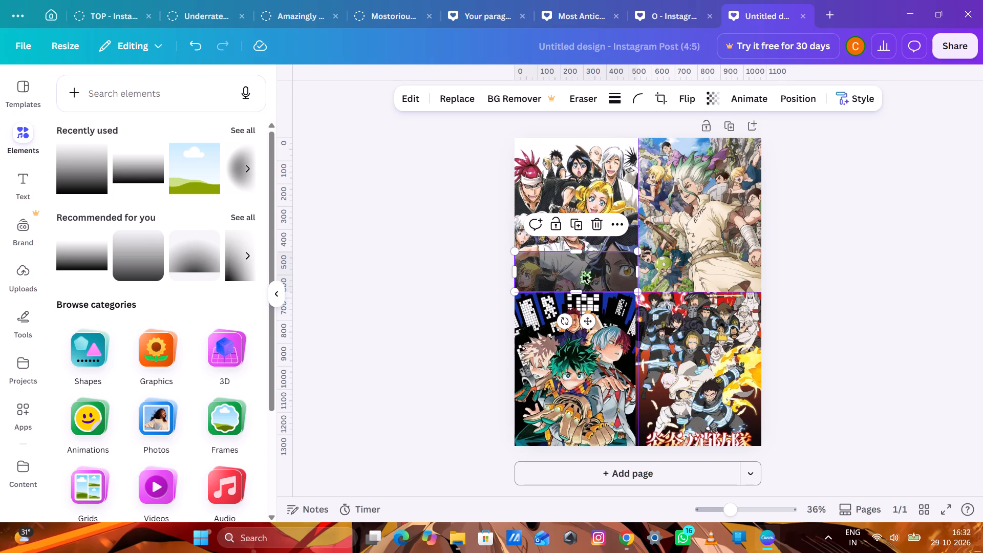
pyautogui.hotkey('ctrl', 'c')
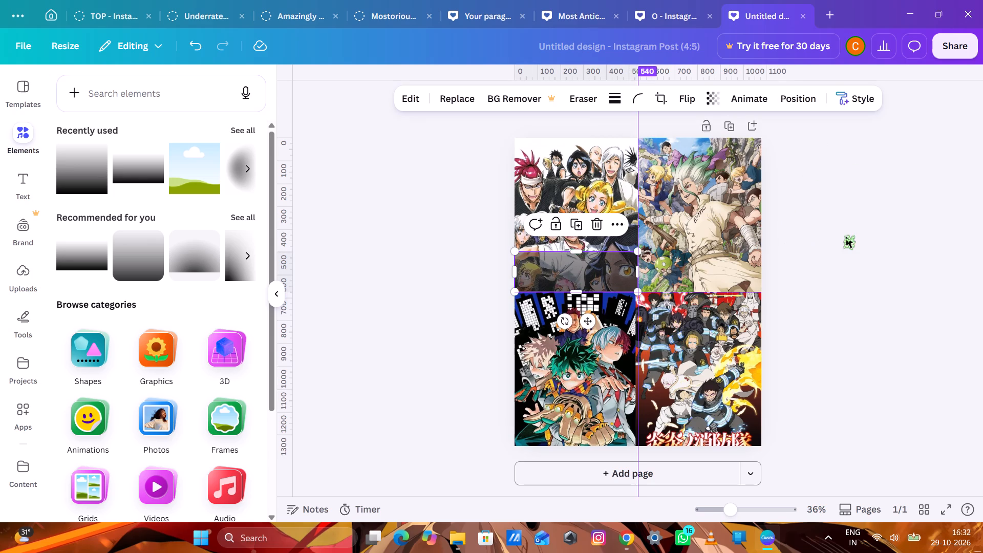
pyautogui.click(846, 237)
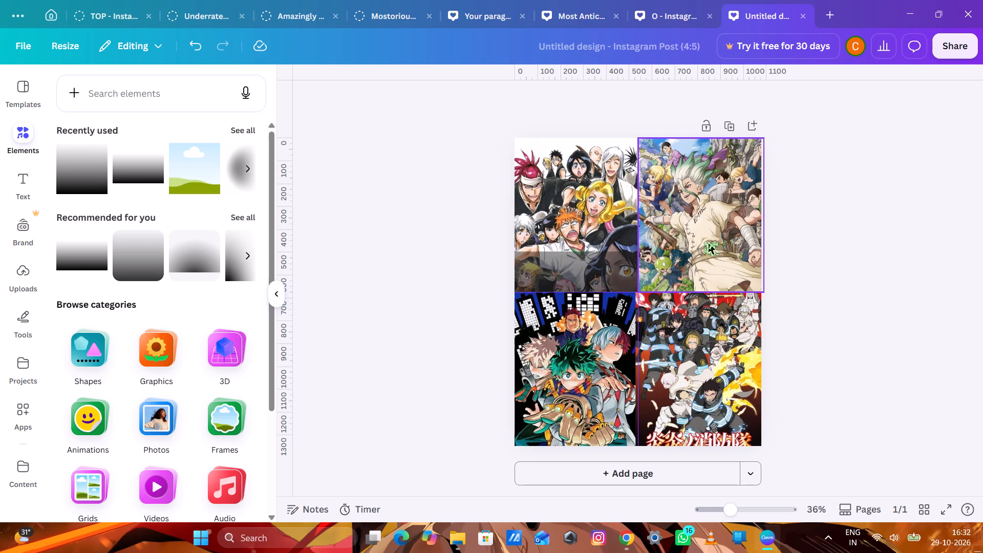
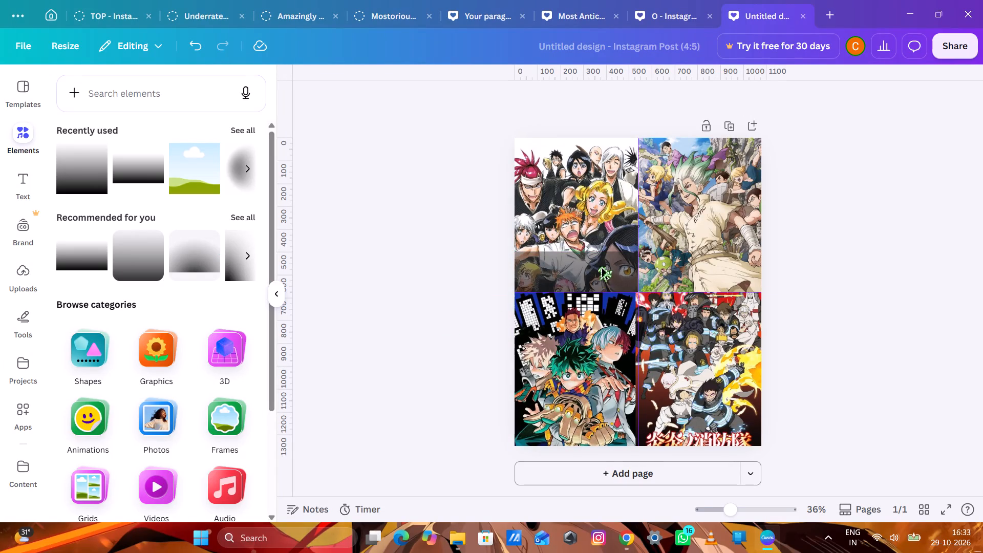
# Stretch the gradient strip upward to cover the whole Bleach image, at about 539 wide by 675 high.
pyautogui.rightClick(590, 263)
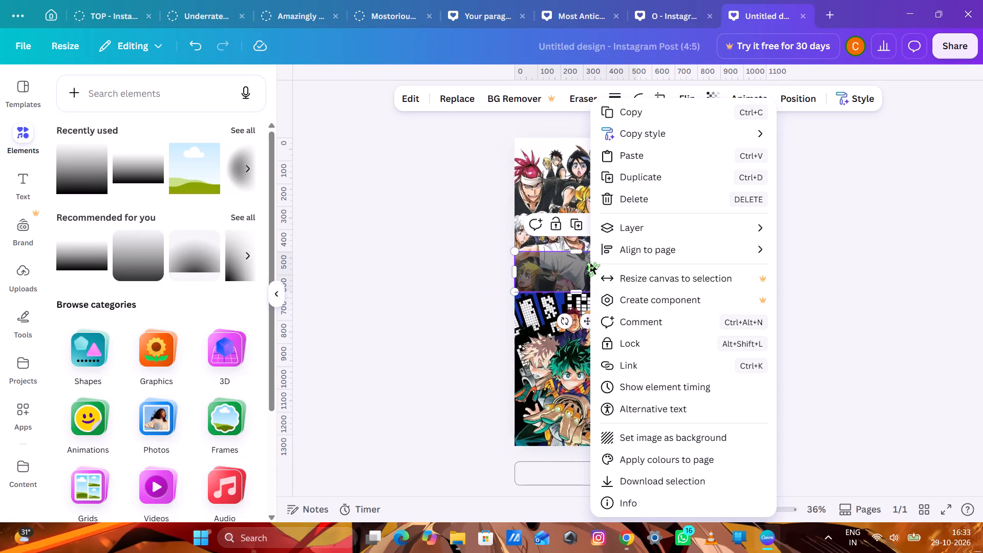
pyautogui.click(417, 264)
pyautogui.moveTo(575, 252); pyautogui.dragTo(576, 231)
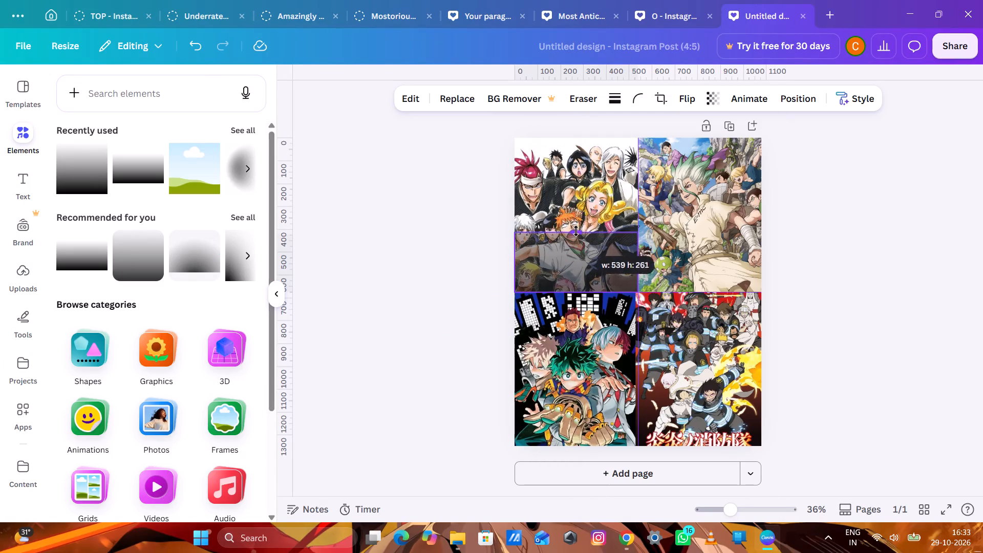
pyautogui.moveTo(576, 231); pyautogui.dragTo(587, 108)
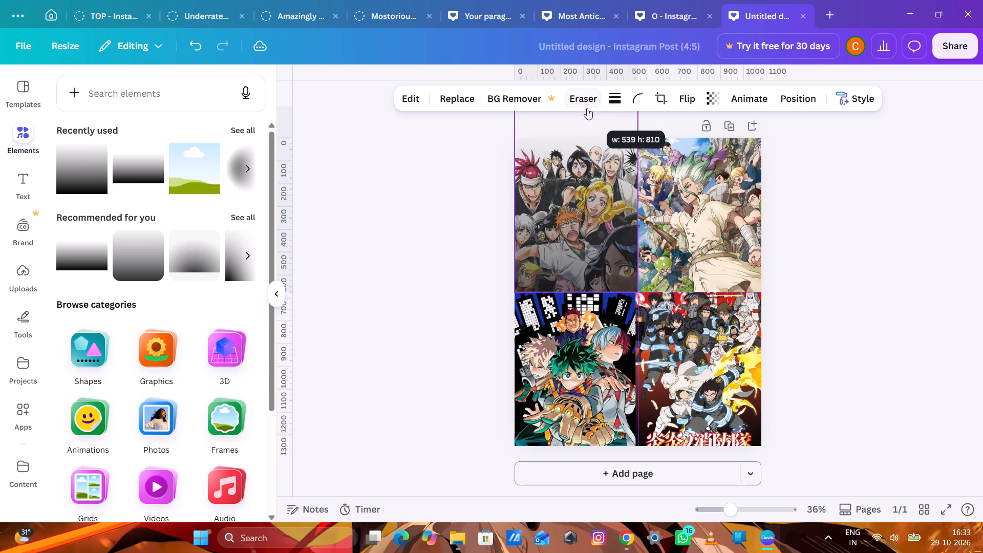
pyautogui.moveTo(587, 108); pyautogui.dragTo(587, 134)
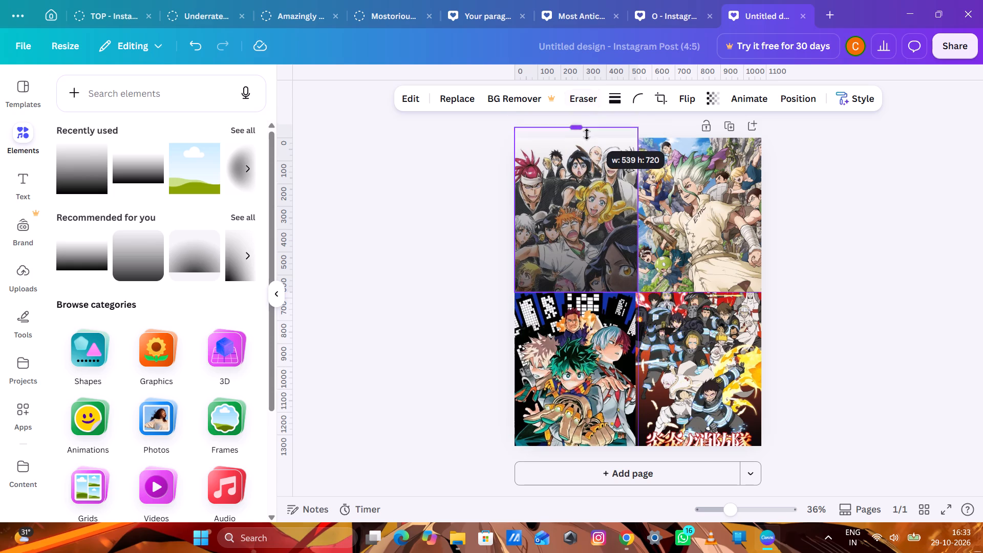
pyautogui.moveTo(587, 134); pyautogui.dragTo(585, 134)
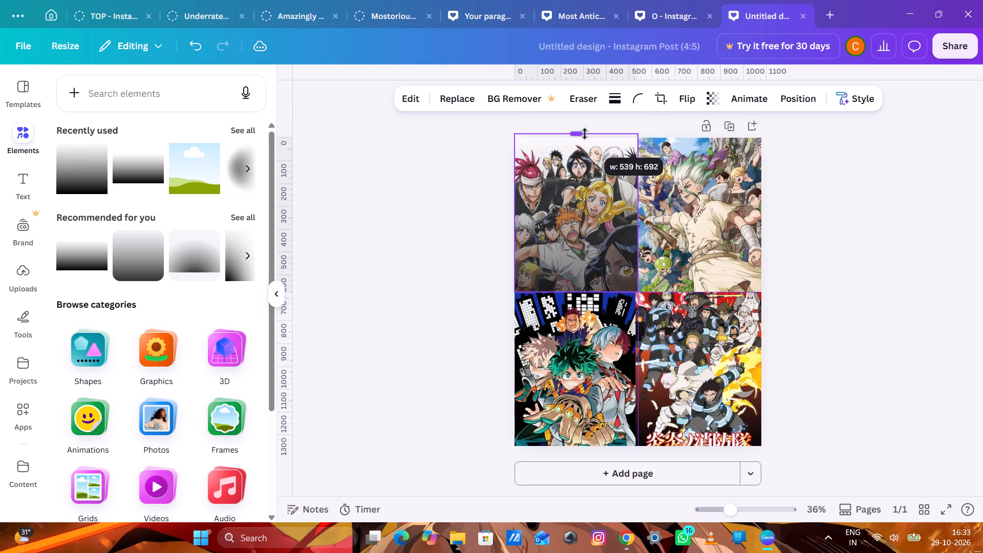
pyautogui.moveTo(585, 134); pyautogui.dragTo(584, 151)
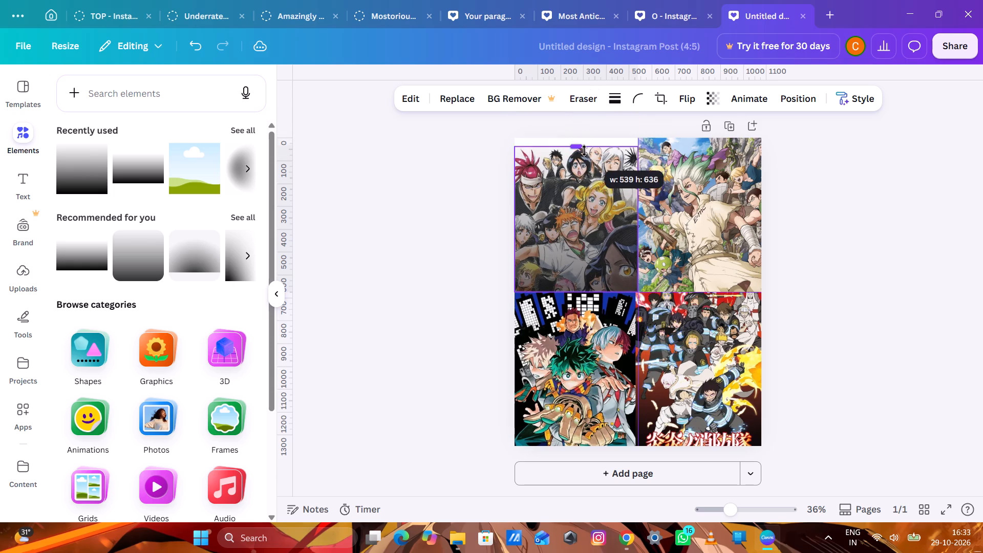
pyautogui.moveTo(584, 151); pyautogui.dragTo(584, 259)
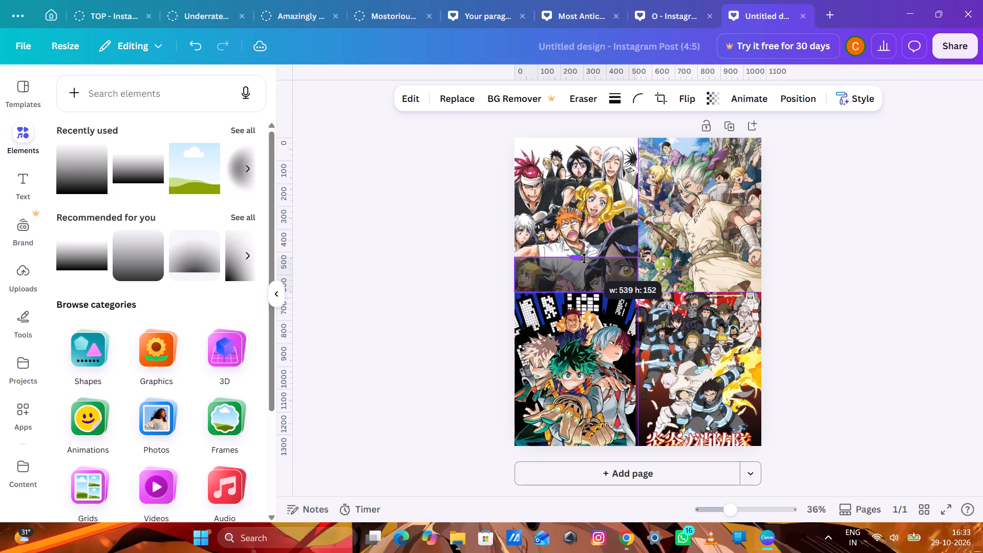
pyautogui.moveTo(584, 259); pyautogui.dragTo(588, 142)
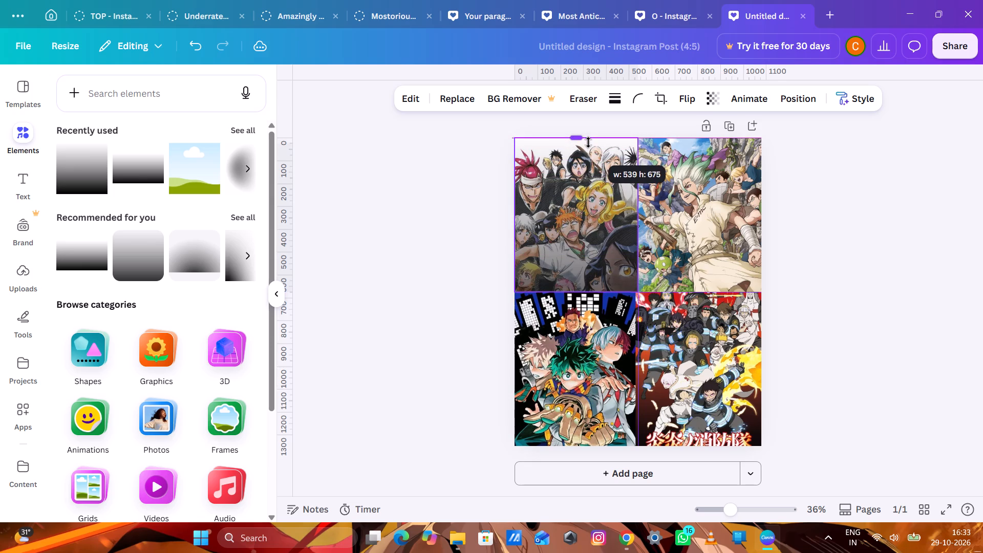
pyautogui.moveTo(588, 142); pyautogui.dragTo(588, 140)
# Raise the transparency value of the gradient over the Bleach image to its maximum.
pyautogui.click(717, 94)
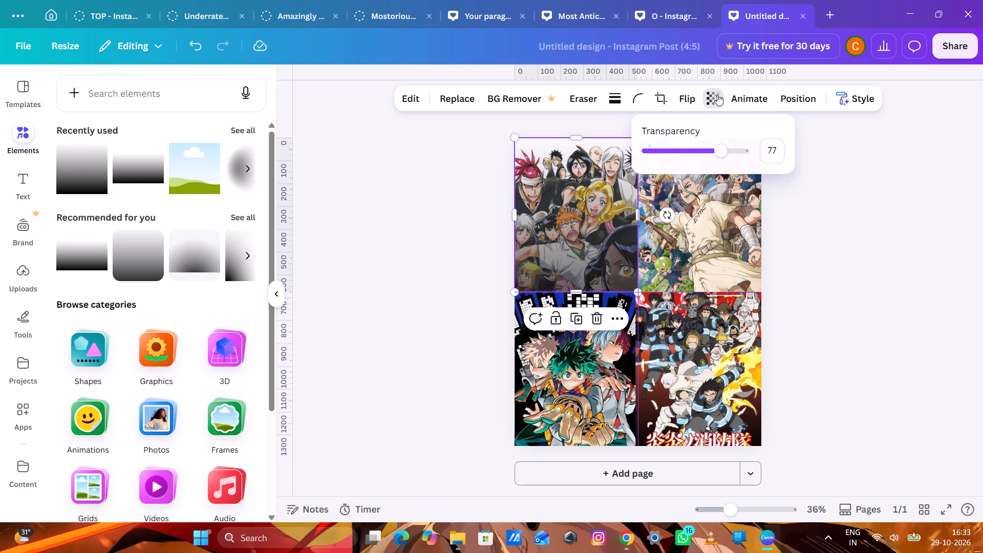
pyautogui.moveTo(725, 155); pyautogui.dragTo(911, 160)
pyautogui.click(892, 268)
pyautogui.click(892, 268)
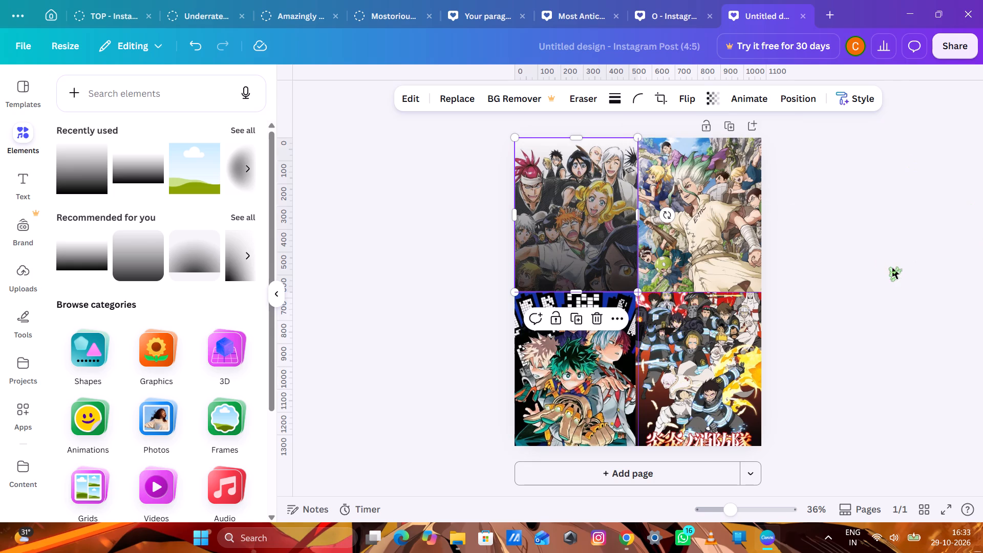
# Copy the gradient covering the Bleach image and paste three copies of it onto the page.
pyautogui.rightClick(566, 232)
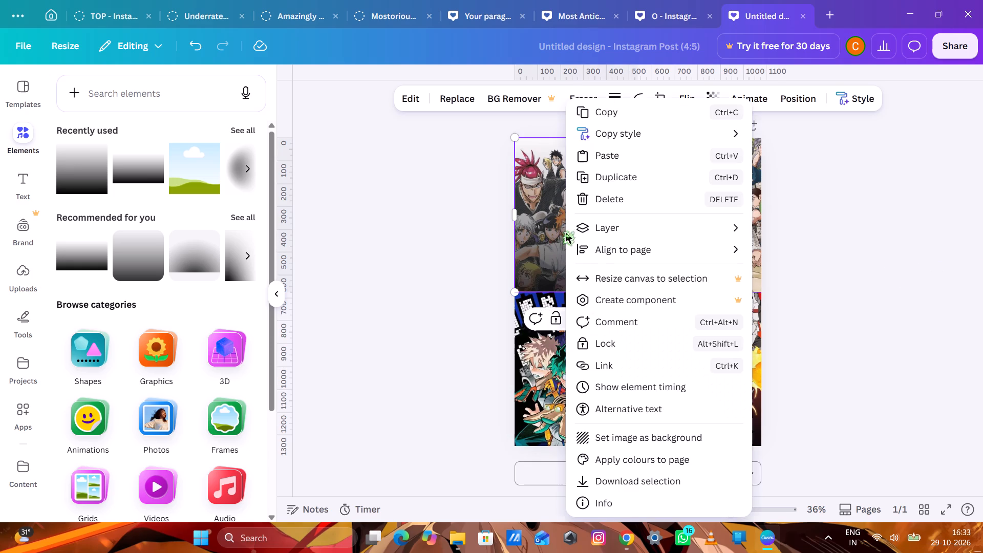
pyautogui.click(404, 246)
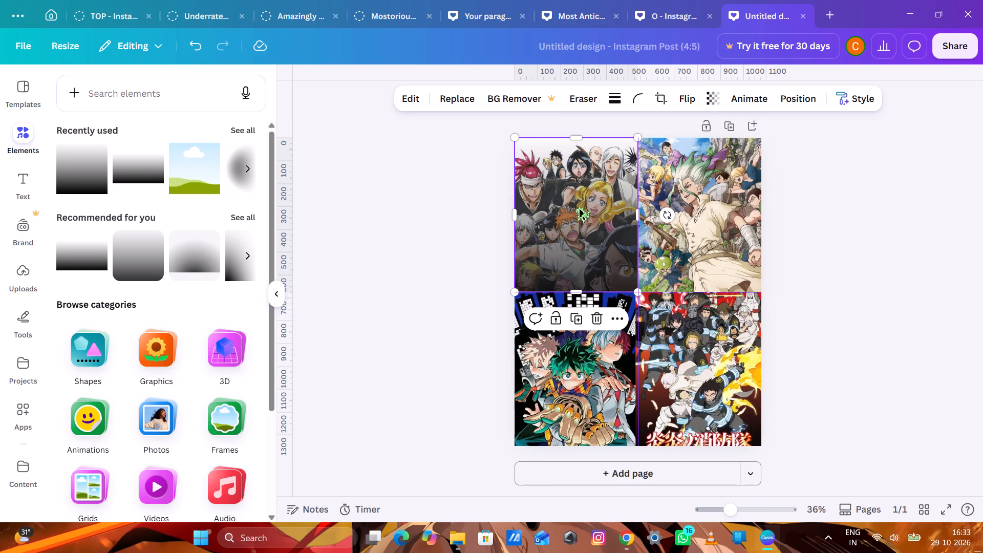
pyautogui.hotkey('ctrl', 'c')
pyautogui.click(852, 207)
pyautogui.hotkey('ctrl', 'v')
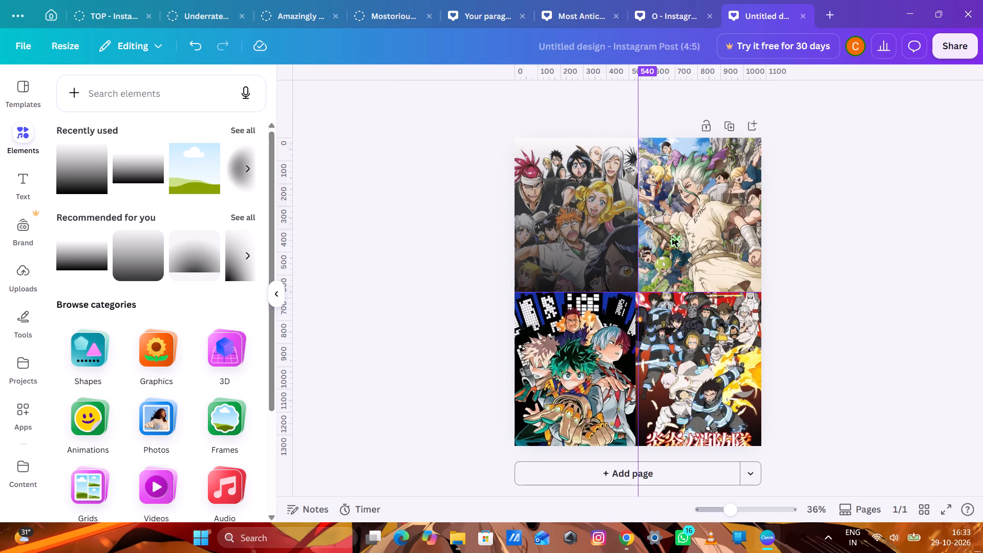
pyautogui.hotkey('ctrl', 'v')
pyautogui.hotkey('ctrl', 'v')
# Place one gradient copy over the Dr. Stone image, fitted to its frame.
pyautogui.moveTo(596, 234); pyautogui.dragTo(688, 216)
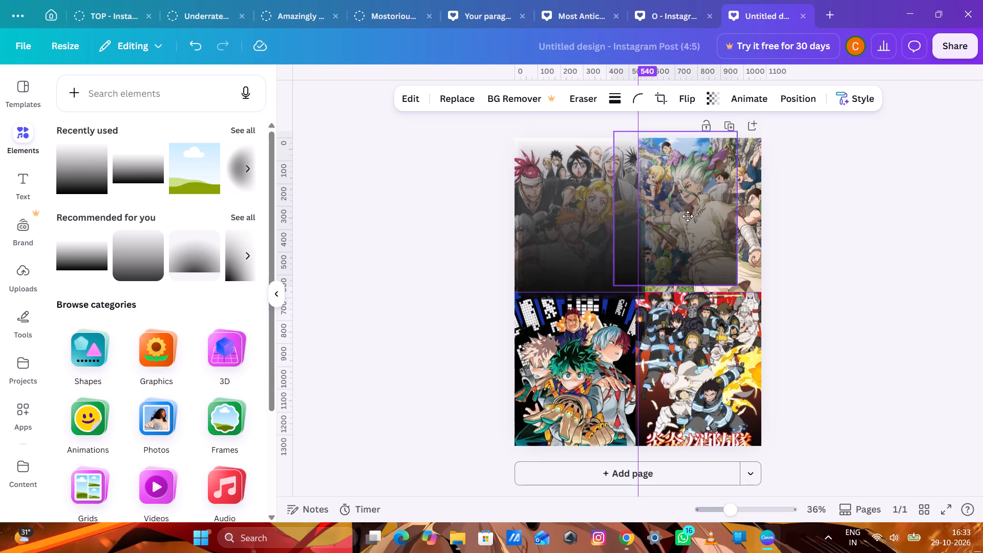
pyautogui.moveTo(688, 216); pyautogui.dragTo(708, 222)
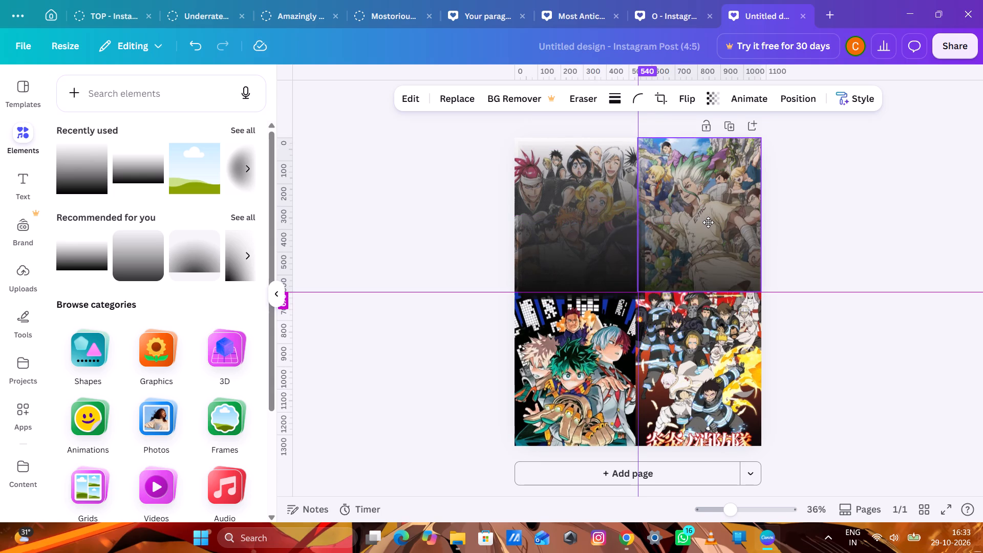
pyautogui.moveTo(708, 222); pyautogui.dragTo(708, 222)
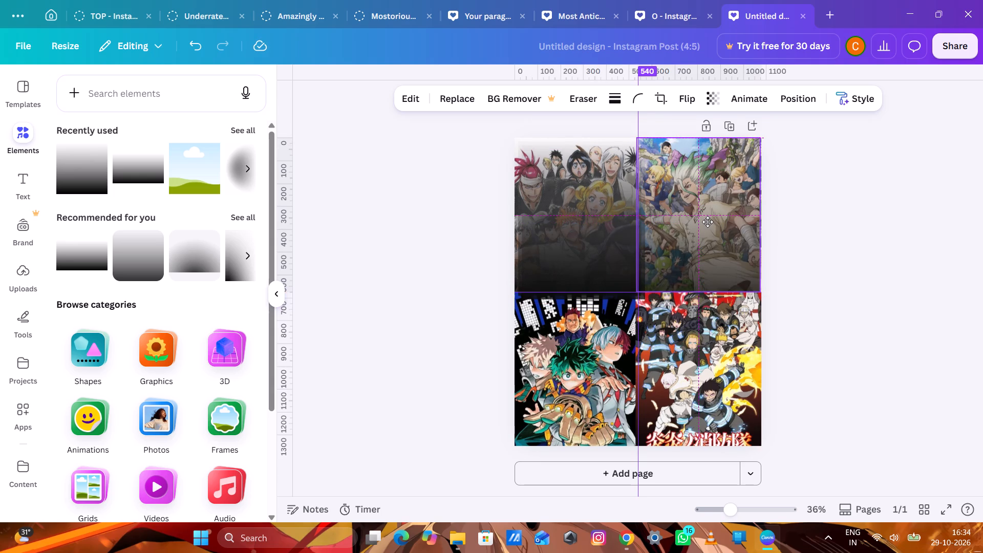
pyautogui.moveTo(708, 222); pyautogui.dragTo(708, 226)
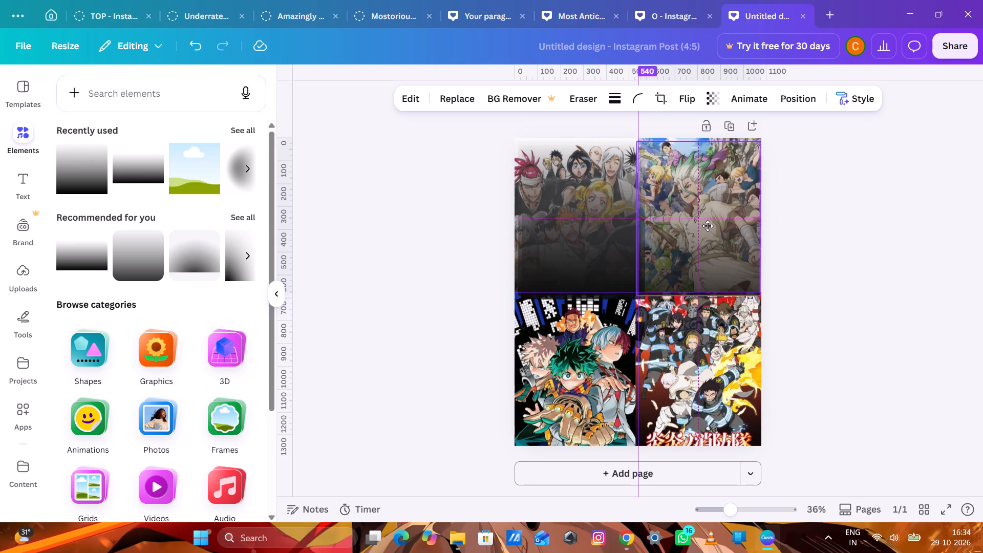
pyautogui.moveTo(708, 226); pyautogui.dragTo(707, 226)
# Place the other two gradient copies over the My Hero Academia and Fire Force images.
pyautogui.moveTo(595, 221); pyautogui.dragTo(600, 273)
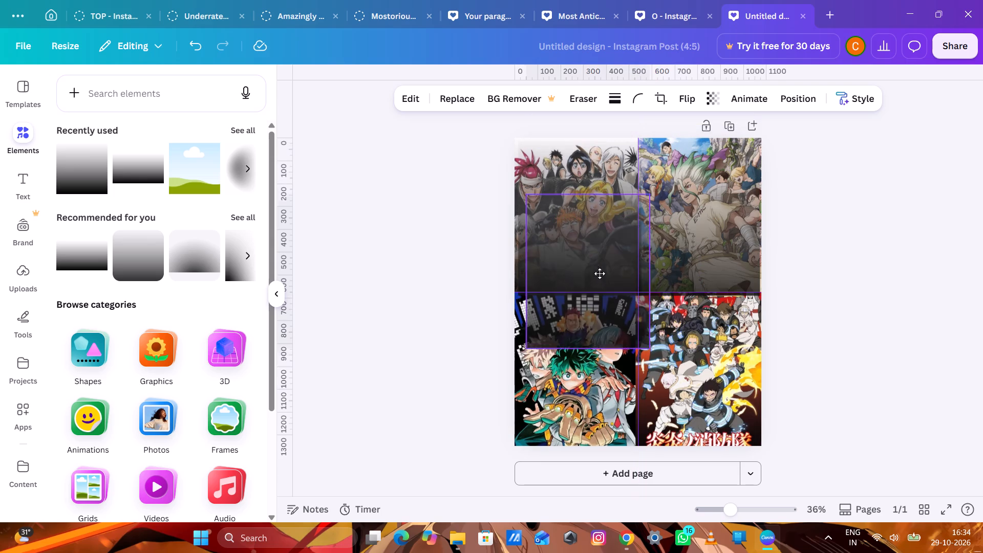
pyautogui.moveTo(600, 273); pyautogui.dragTo(587, 372)
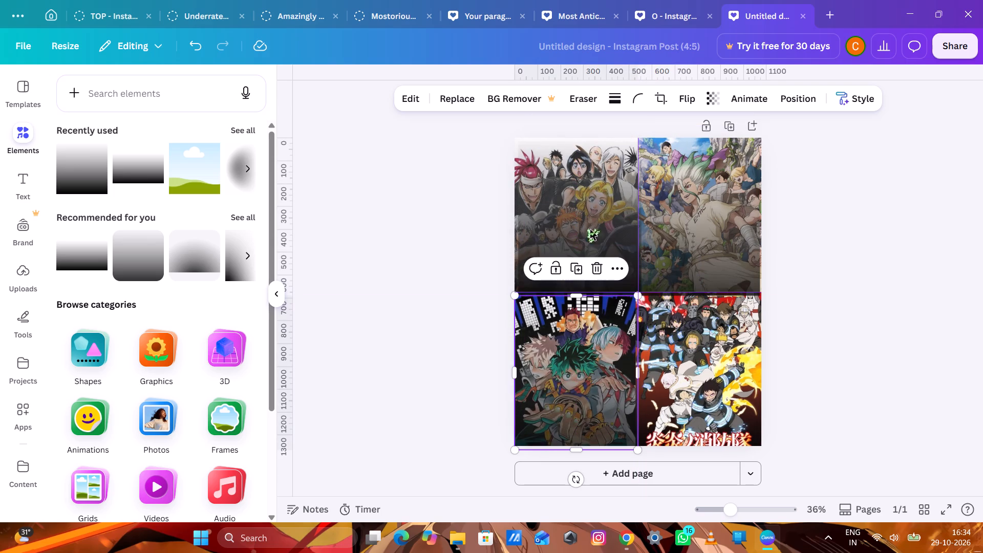
pyautogui.moveTo(595, 189); pyautogui.dragTo(717, 343)
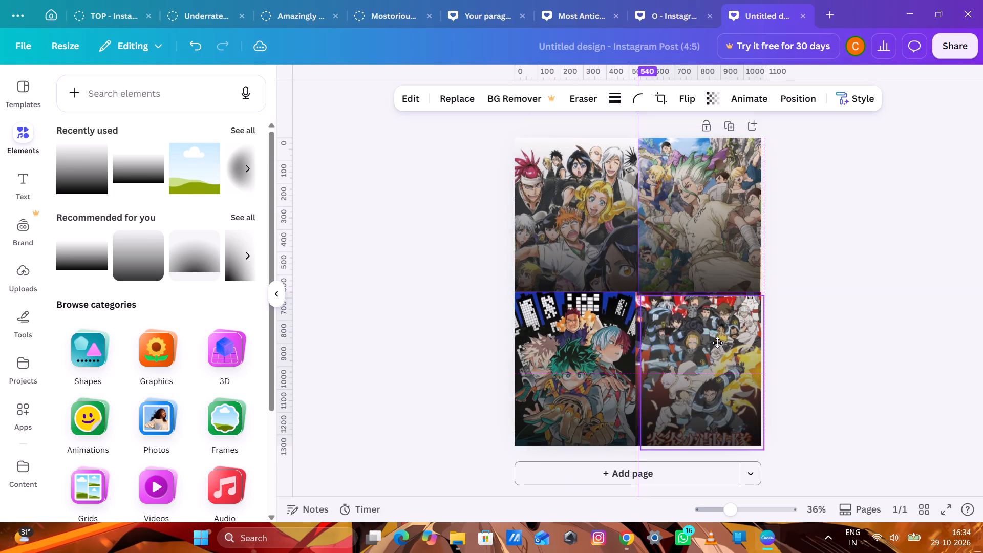
pyautogui.moveTo(717, 343); pyautogui.dragTo(715, 339)
pyautogui.click(863, 258)
pyautogui.click(706, 235)
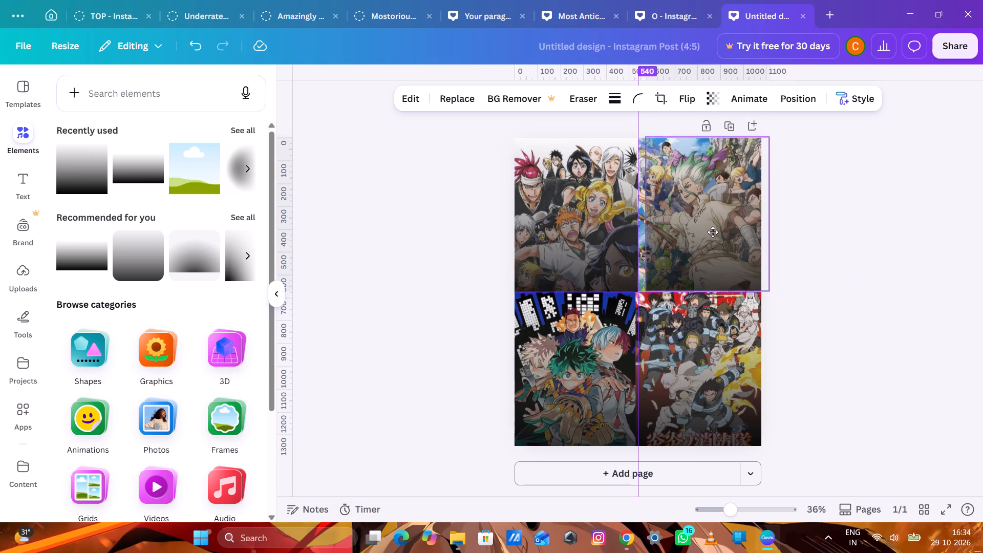
pyautogui.click(909, 209)
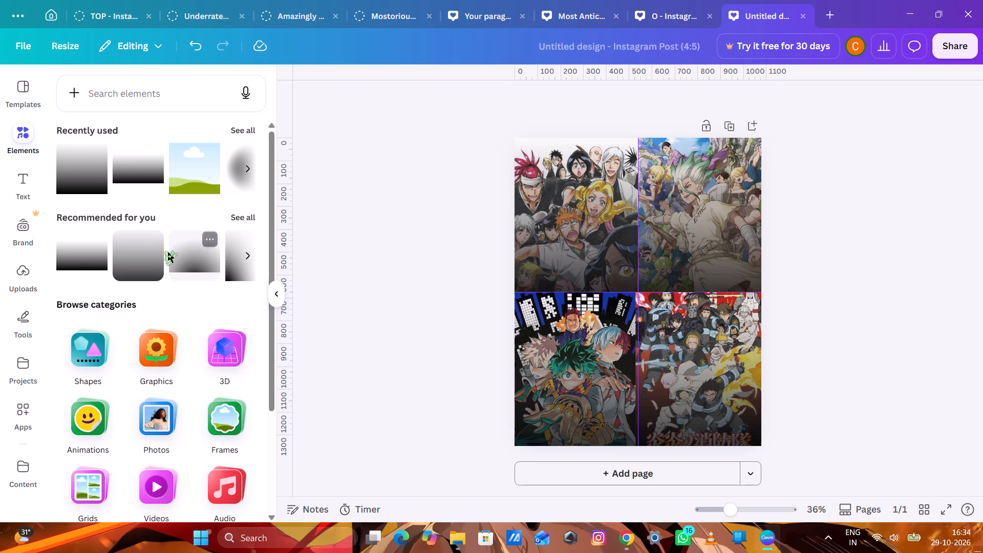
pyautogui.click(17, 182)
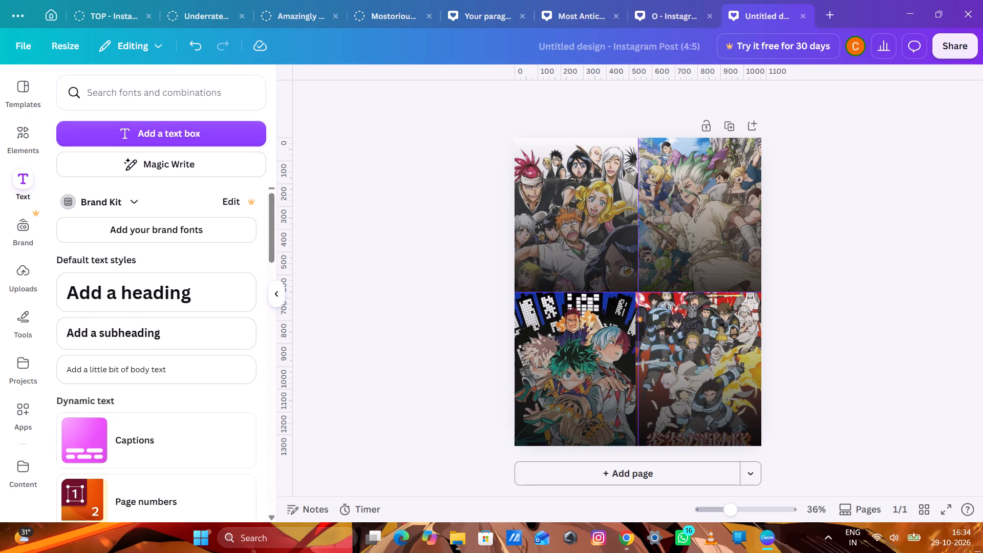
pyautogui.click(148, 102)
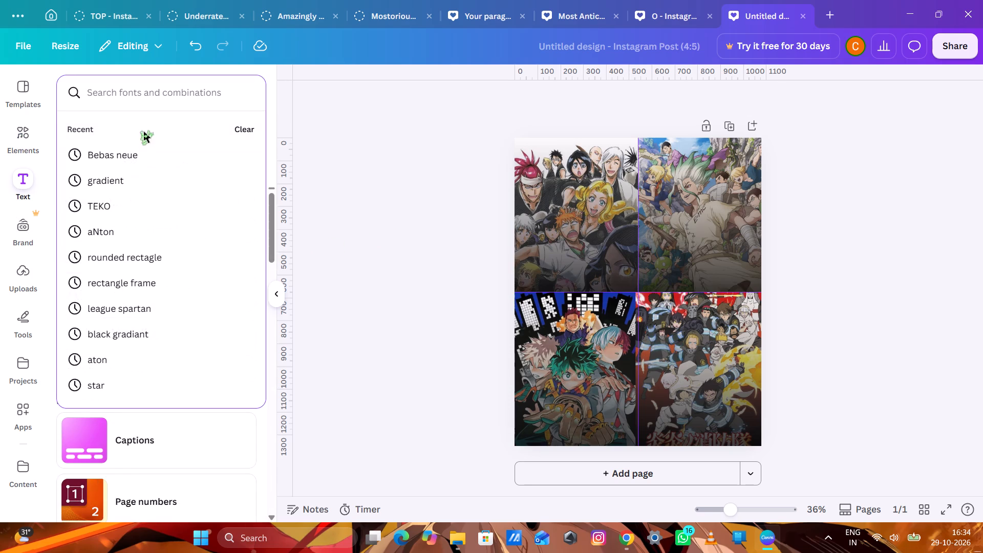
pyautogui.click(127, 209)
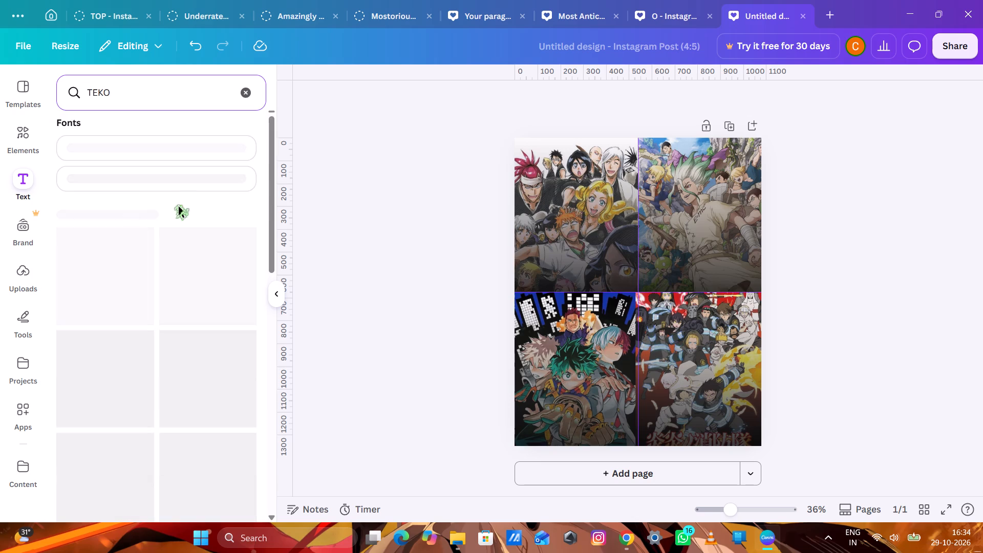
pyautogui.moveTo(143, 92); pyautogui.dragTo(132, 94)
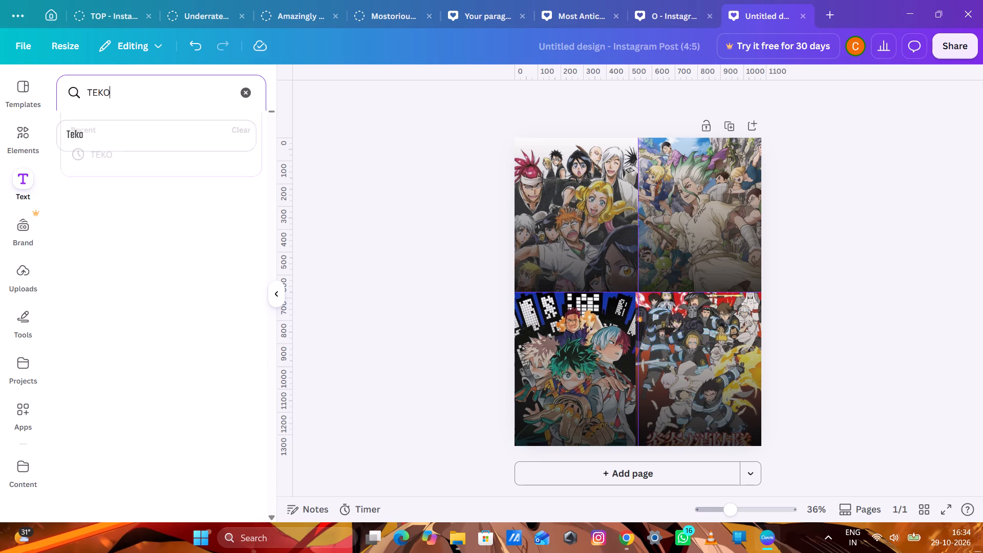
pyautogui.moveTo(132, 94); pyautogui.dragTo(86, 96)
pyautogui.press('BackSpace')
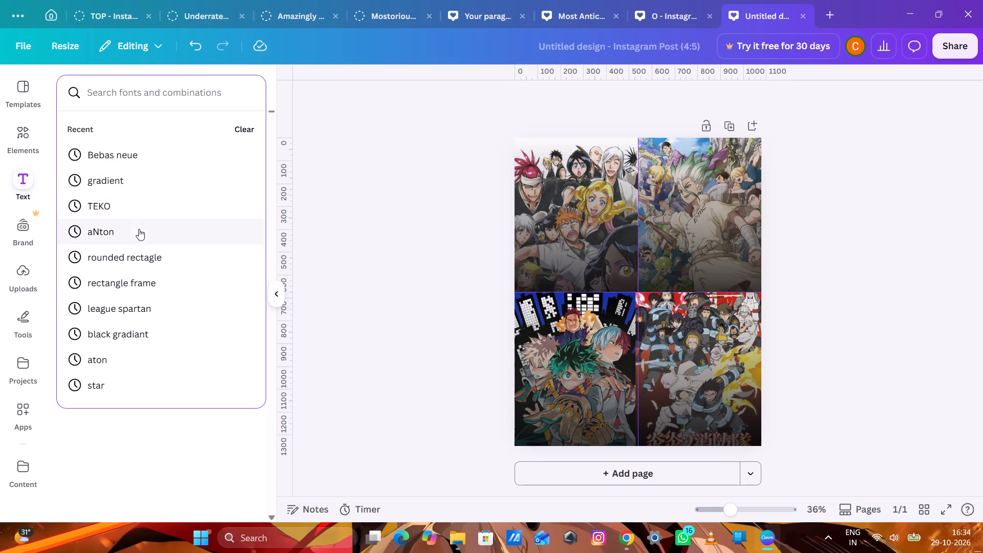
# Find the Anton fonts and add an Anton SC text at size 50 reading "Bleach".
pyautogui.click(110, 222)
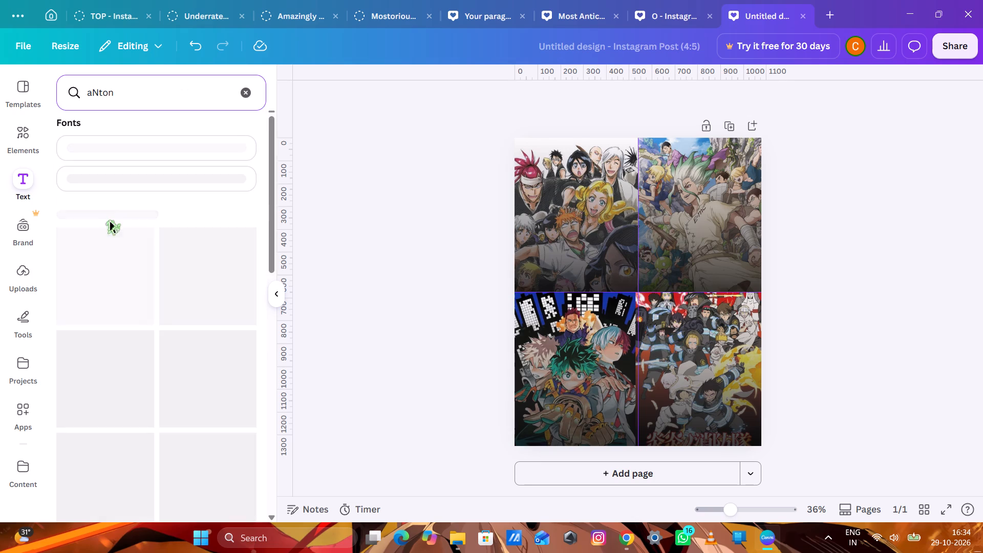
pyautogui.click(148, 188)
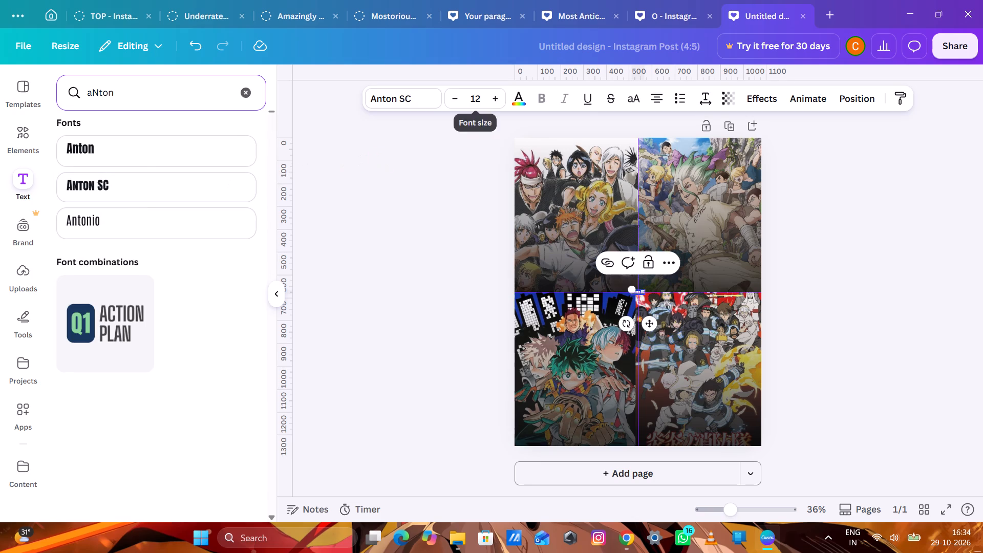
pyautogui.click(483, 93)
pyautogui.press('BackSpace')
pyautogui.write('50')
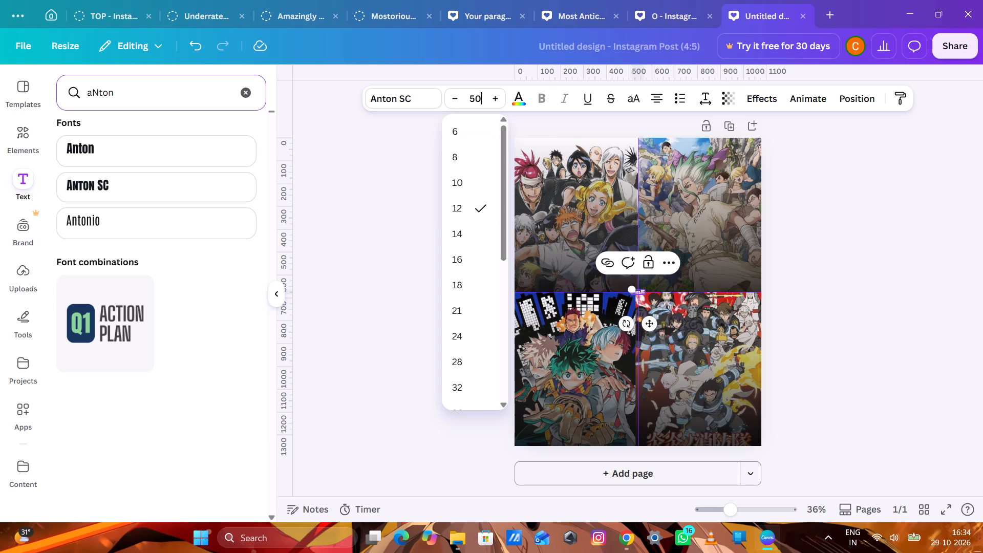
pyautogui.press('Return')
pyautogui.write('Bleach')
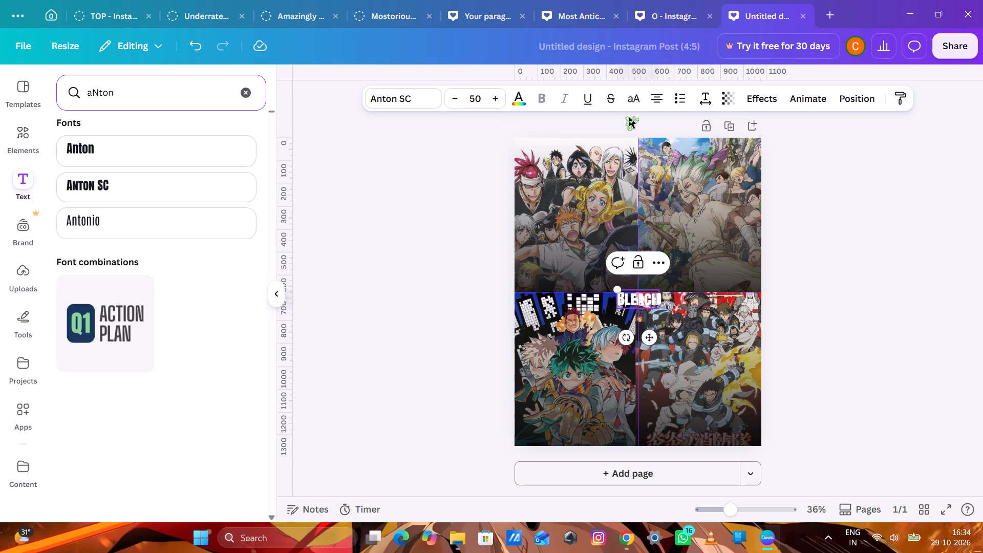
# Apply the Background text effect to the Bleach title.
pyautogui.click(751, 99)
pyautogui.click(172, 222)
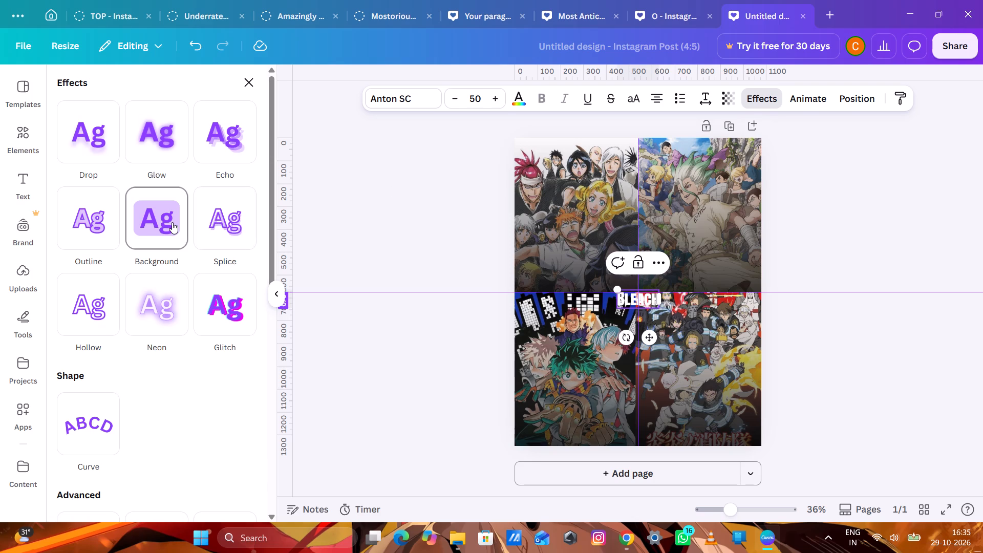
pyautogui.click(834, 278)
pyautogui.click(810, 274)
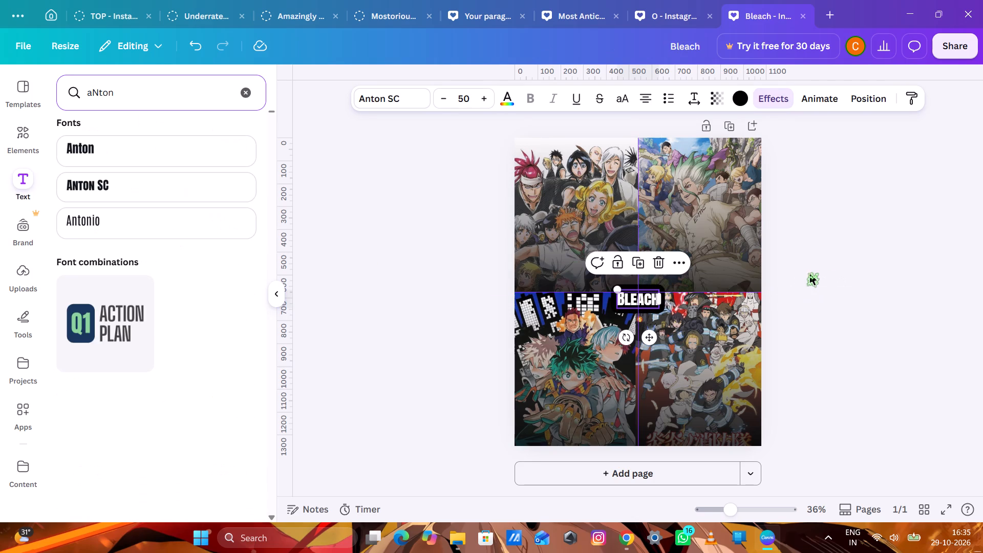
# Move the Bleach title from the page centre onto the lower half of the Bleach image.
pyautogui.moveTo(659, 298); pyautogui.dragTo(622, 249)
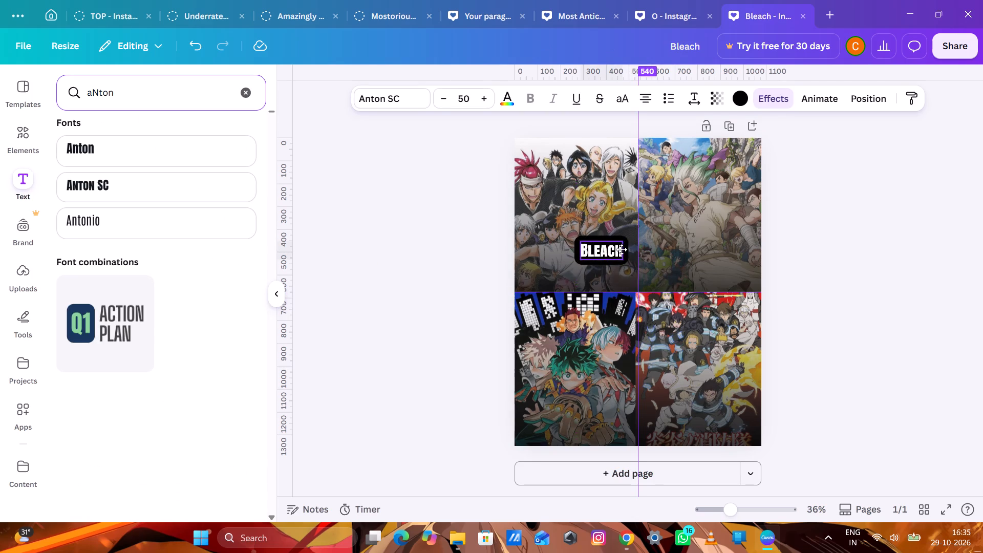
pyautogui.moveTo(622, 249); pyautogui.dragTo(592, 244)
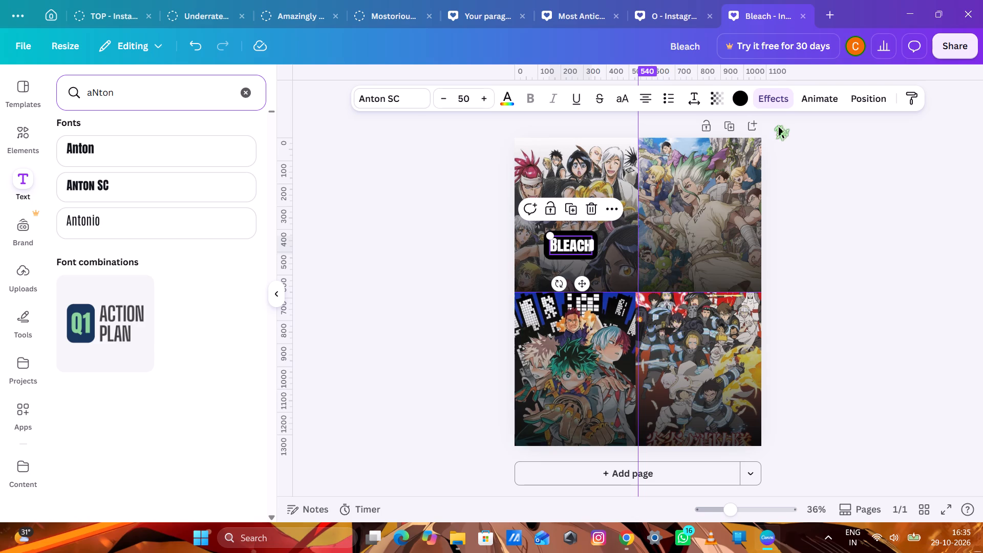
# Increase the spread of the Bleach title's background effect to 88.
pyautogui.click(773, 99)
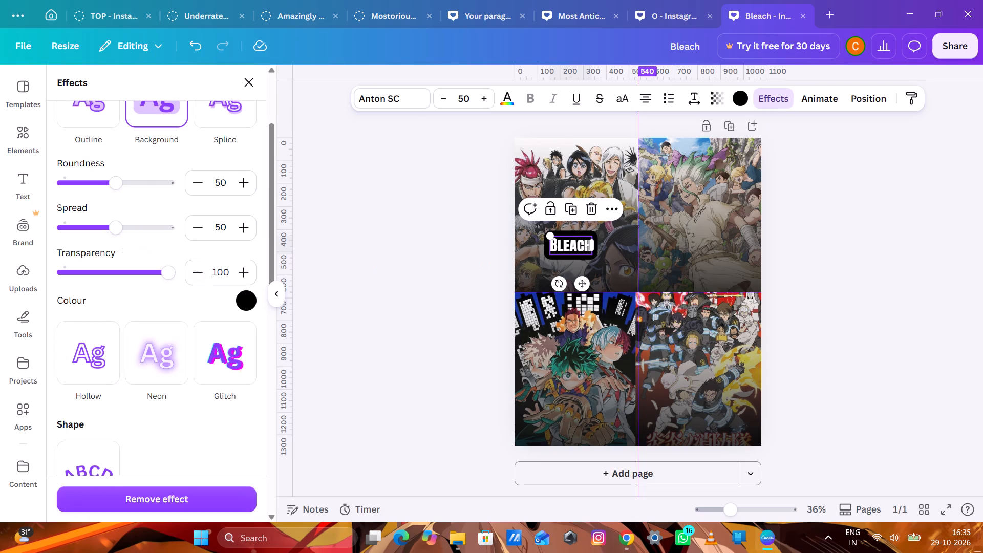
pyautogui.moveTo(119, 233); pyautogui.dragTo(134, 233)
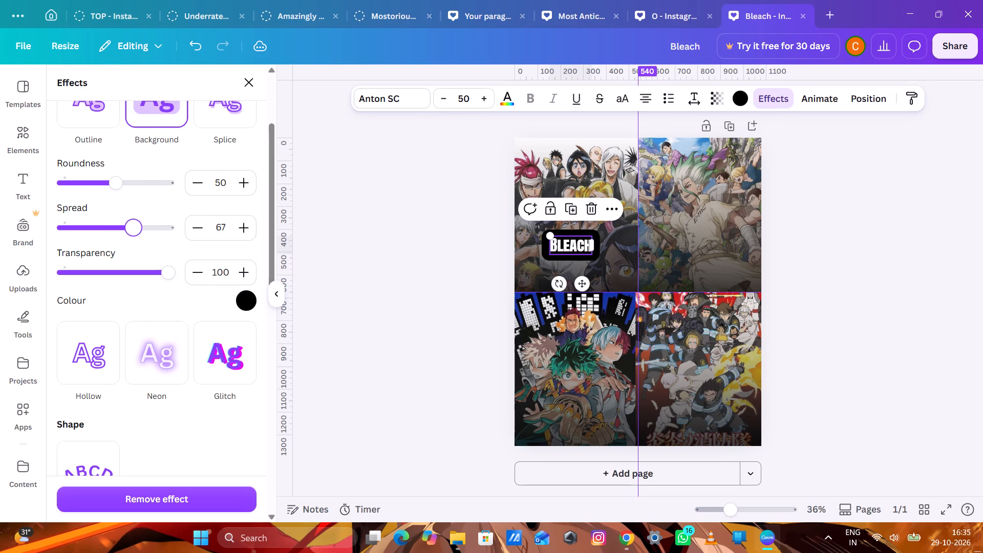
pyautogui.moveTo(134, 233); pyautogui.dragTo(144, 229)
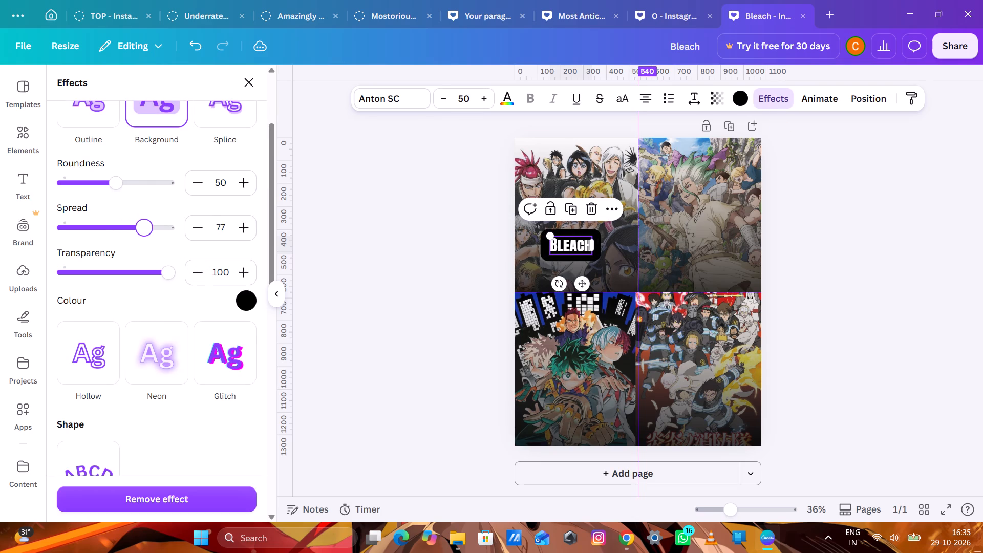
pyautogui.moveTo(144, 229); pyautogui.dragTo(149, 227)
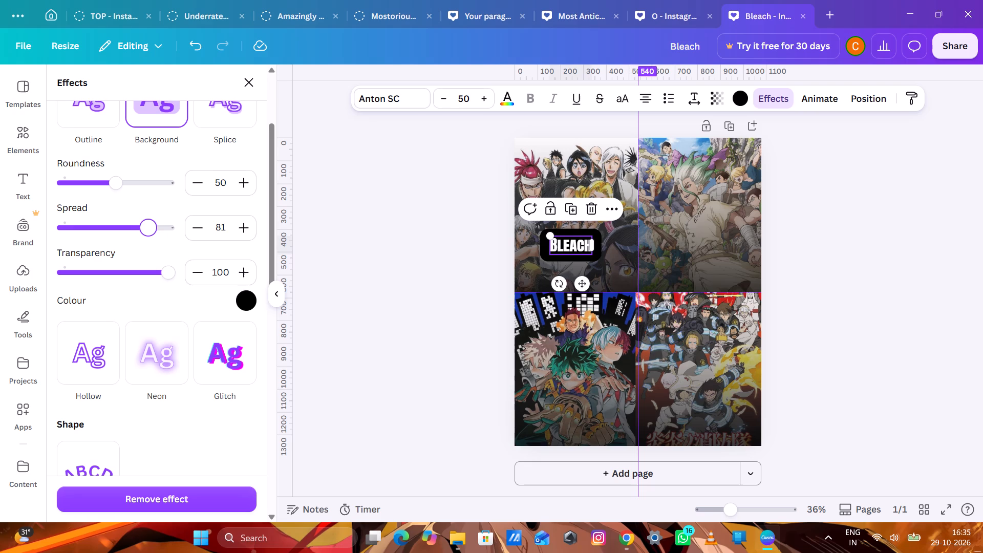
pyautogui.moveTo(149, 227); pyautogui.dragTo(156, 225)
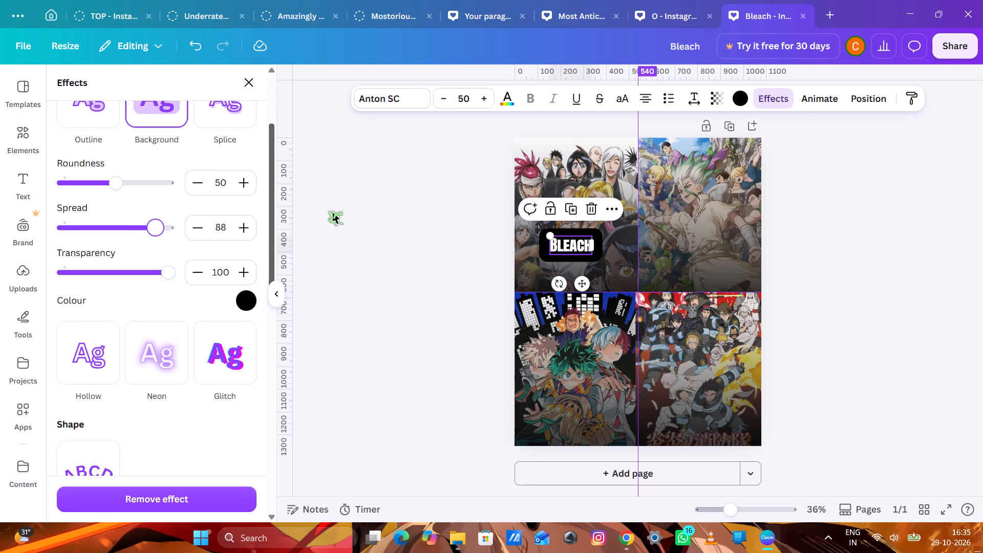
pyautogui.doubleClick(333, 212)
# Centre the Bleach title horizontally within the Bleach image, slightly lower in its bottom half.
pyautogui.moveTo(577, 241); pyautogui.dragTo(581, 237)
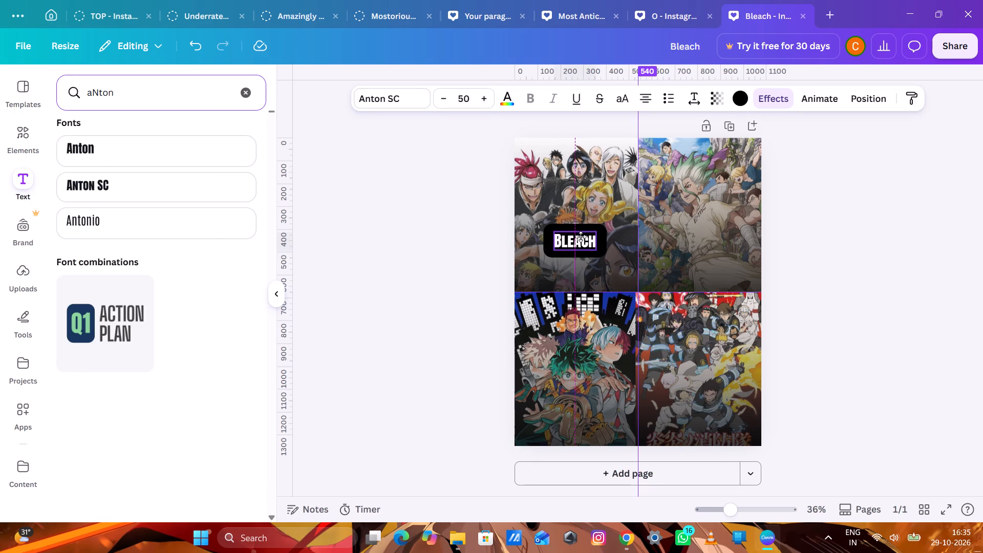
pyautogui.moveTo(581, 237); pyautogui.dragTo(583, 250)
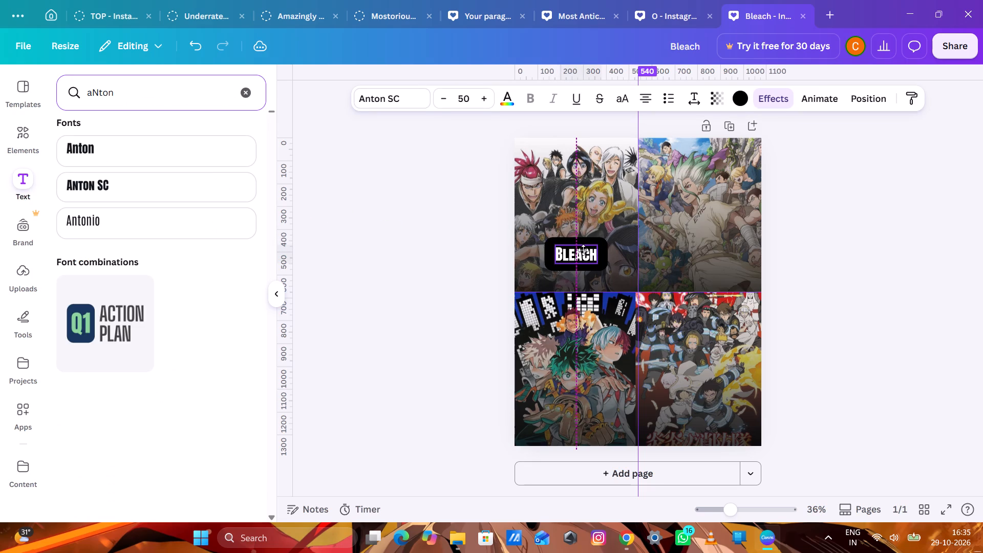
pyautogui.moveTo(583, 250); pyautogui.dragTo(583, 250)
pyautogui.click(863, 214)
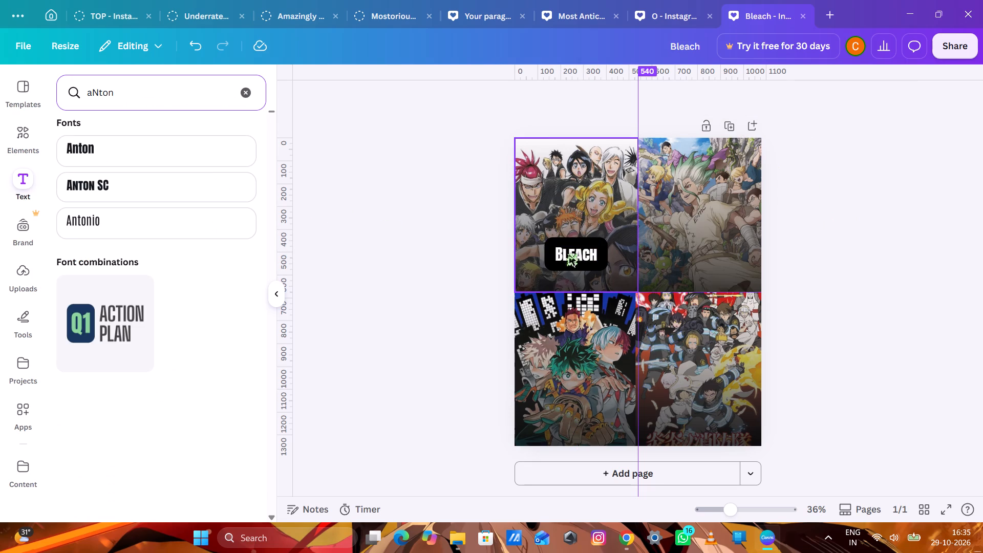
# Set the transparency of the Bleach title's background effect to 79.
pyautogui.click(572, 257)
pyautogui.click(745, 102)
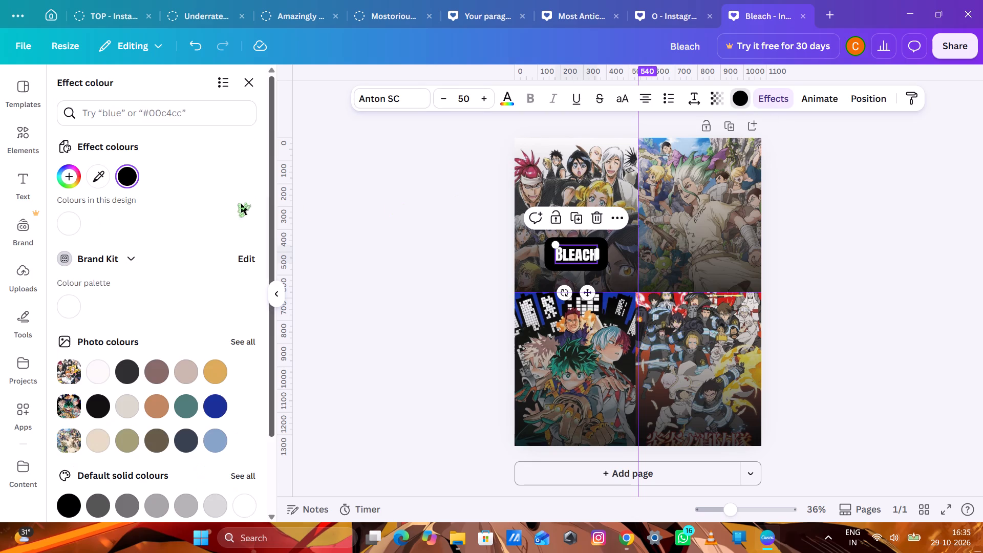
pyautogui.click(776, 94)
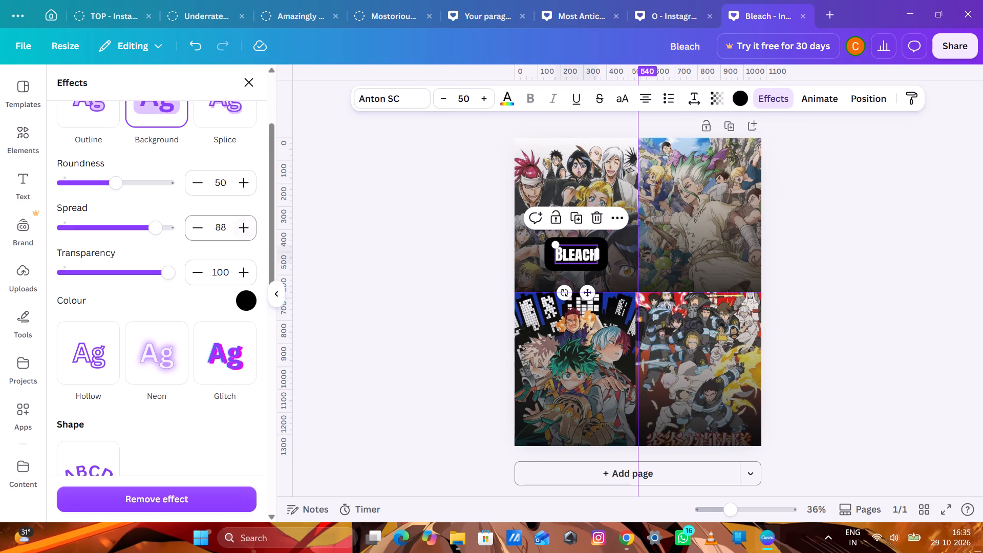
pyautogui.moveTo(166, 271); pyautogui.dragTo(162, 272)
pyautogui.moveTo(162, 272); pyautogui.dragTo(183, 282)
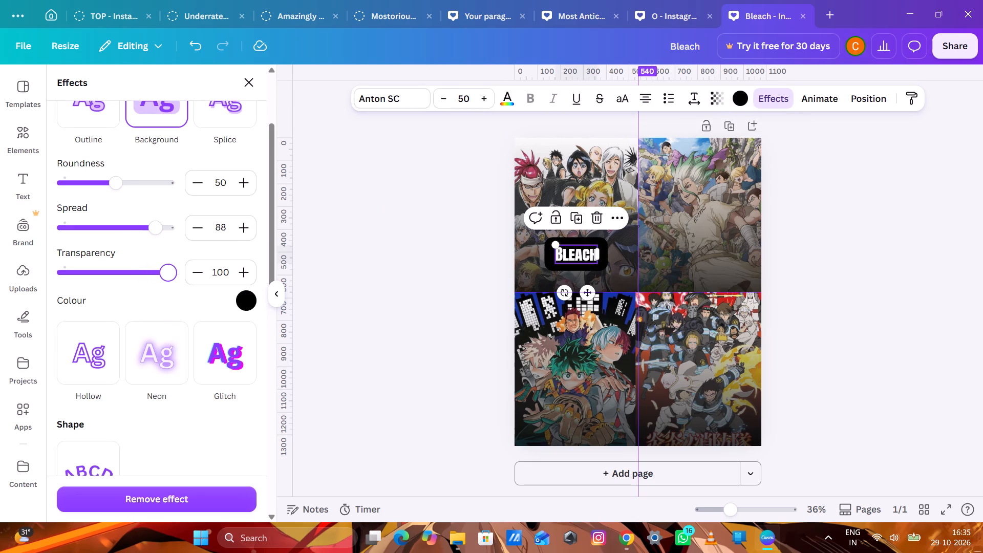
pyautogui.moveTo(183, 282); pyautogui.dragTo(185, 295)
pyautogui.moveTo(185, 295); pyautogui.dragTo(147, 303)
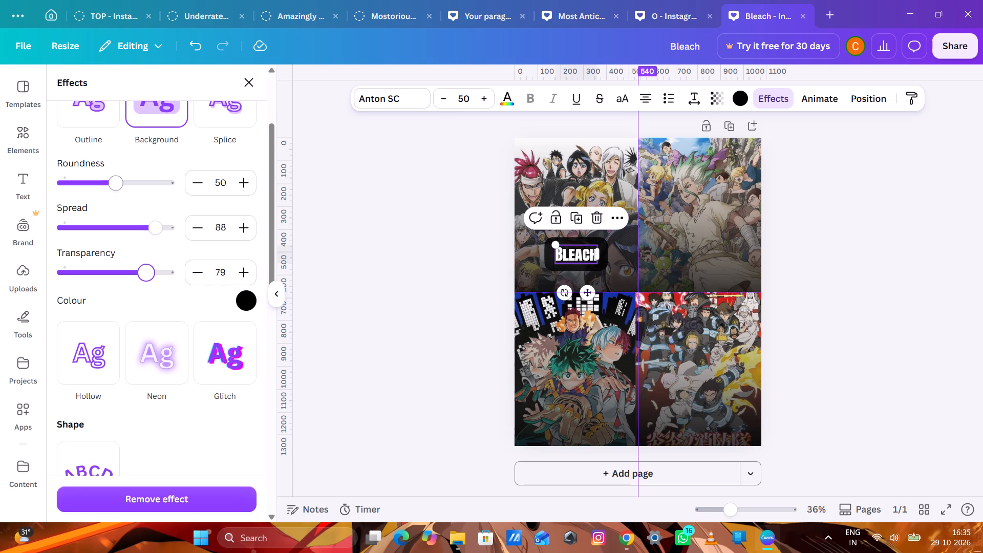
# Set the roundness of the Bleach title's background effect to 44.
pyautogui.moveTo(109, 189); pyautogui.dragTo(223, 202)
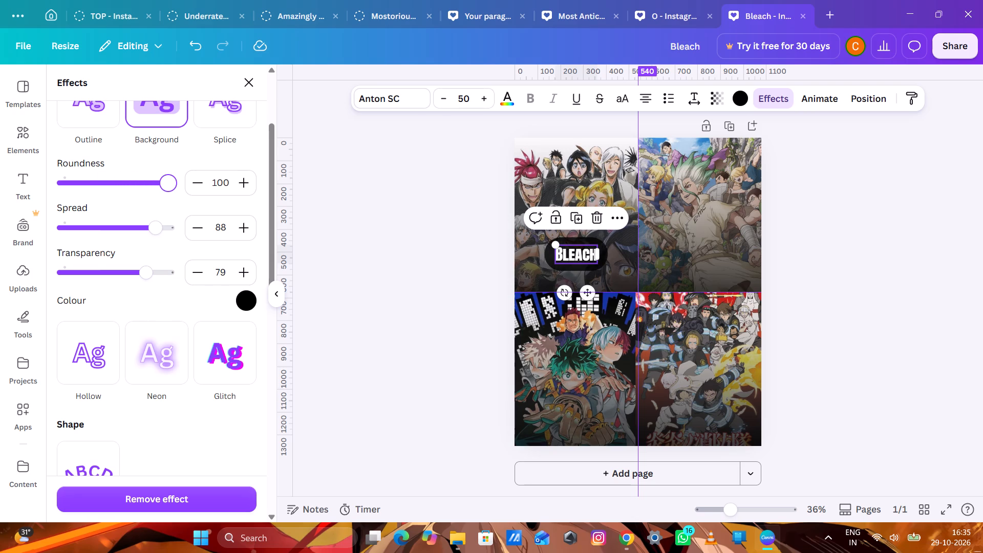
pyautogui.moveTo(223, 202); pyautogui.dragTo(134, 216)
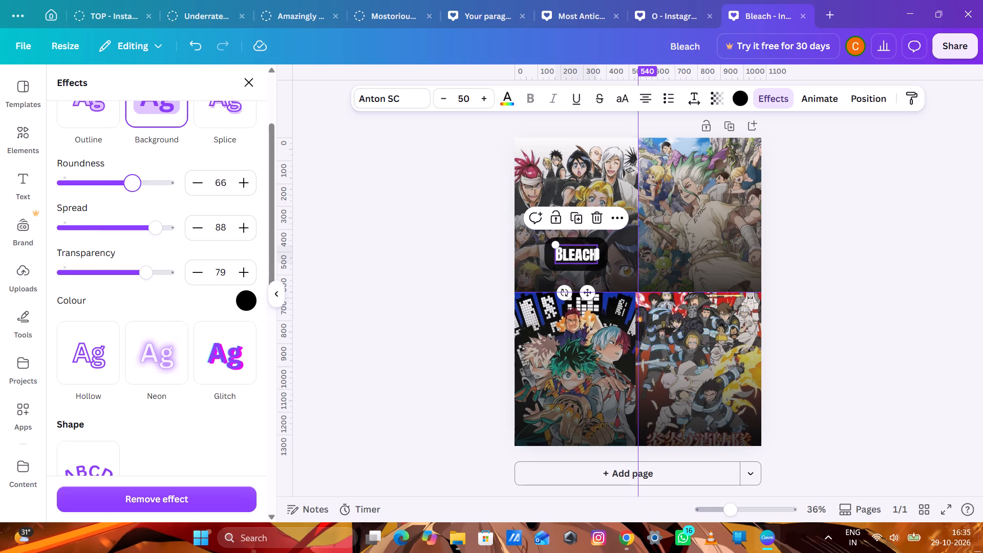
pyautogui.moveTo(134, 216); pyautogui.dragTo(113, 225)
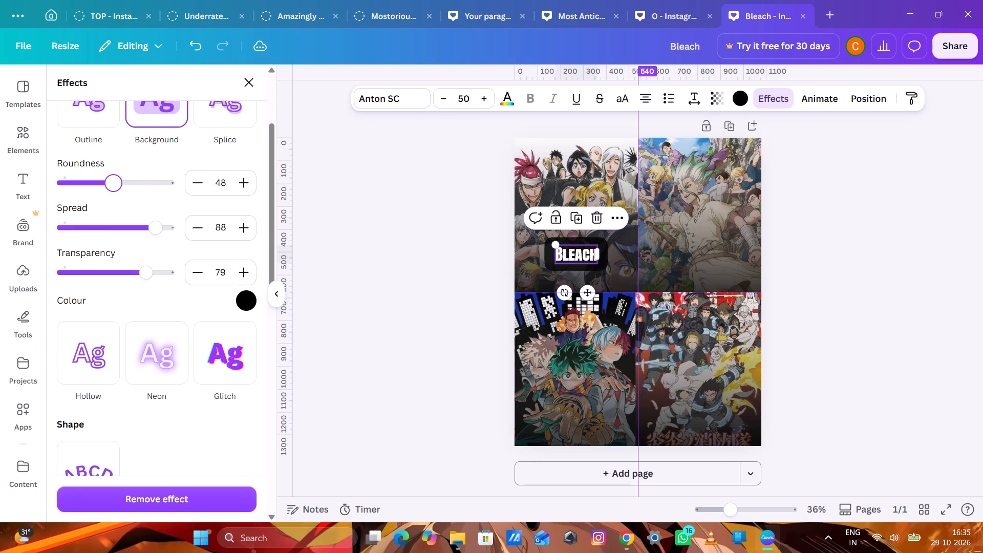
pyautogui.moveTo(113, 225); pyautogui.dragTo(136, 220)
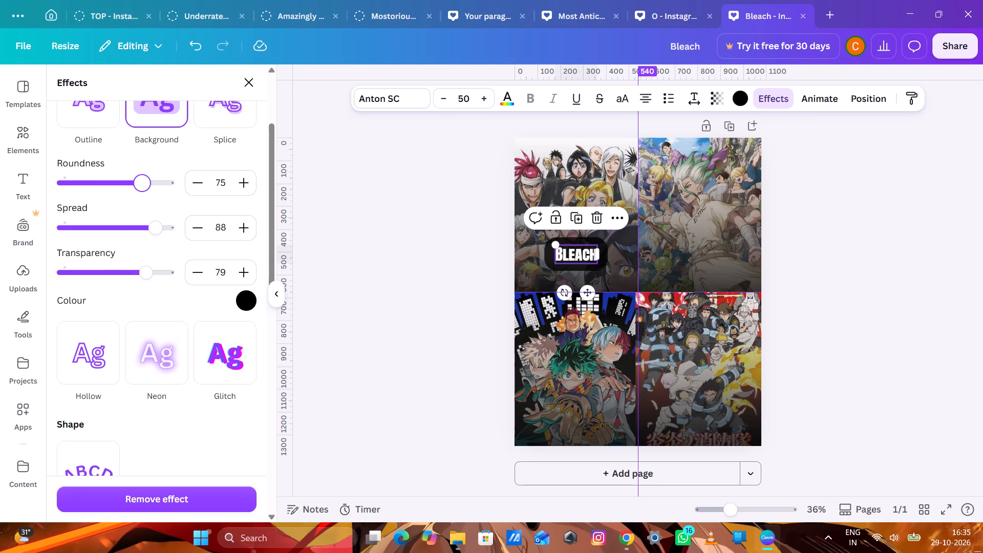
pyautogui.moveTo(136, 220); pyautogui.dragTo(0, 250)
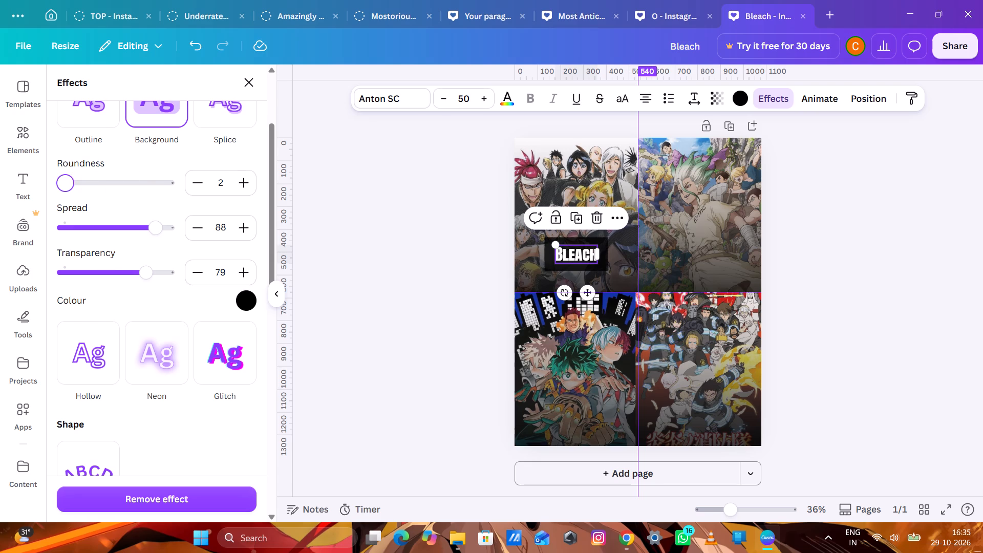
pyautogui.moveTo(0, 250); pyautogui.dragTo(110, 237)
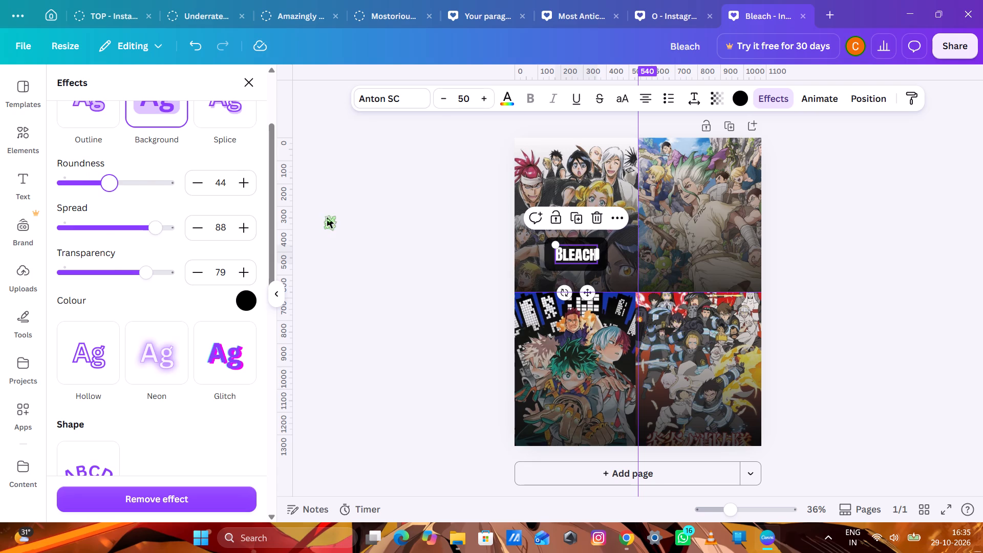
pyautogui.click(327, 217)
pyautogui.click(327, 217)
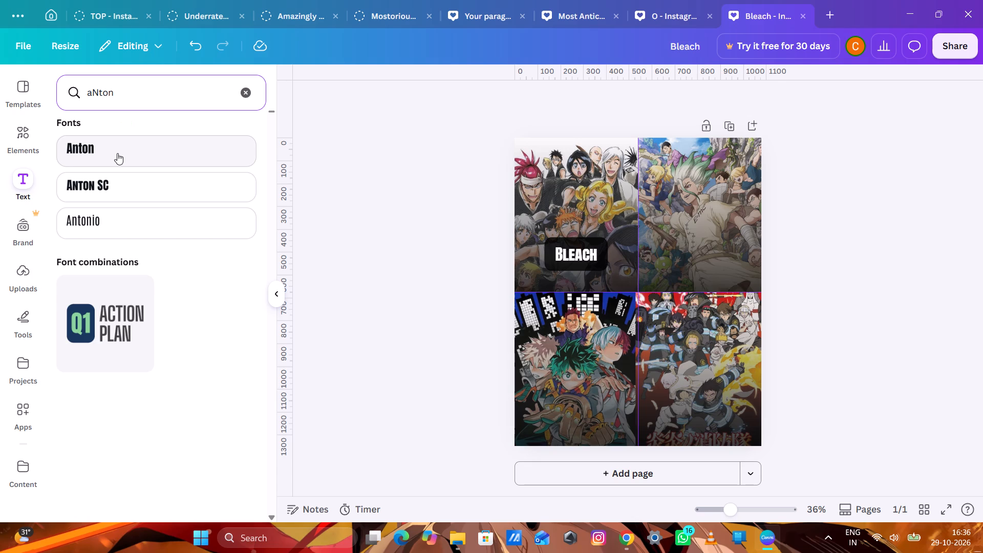
# Reduce the Bleach title's font size to 42, keeping it centred in the lower half of the Bleach image.
pyautogui.click(592, 244)
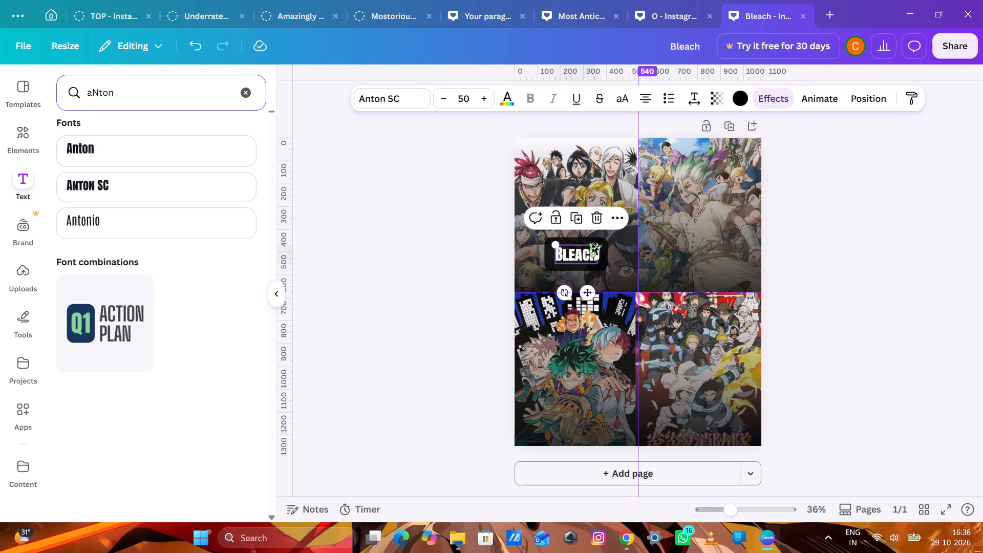
pyautogui.click(592, 244)
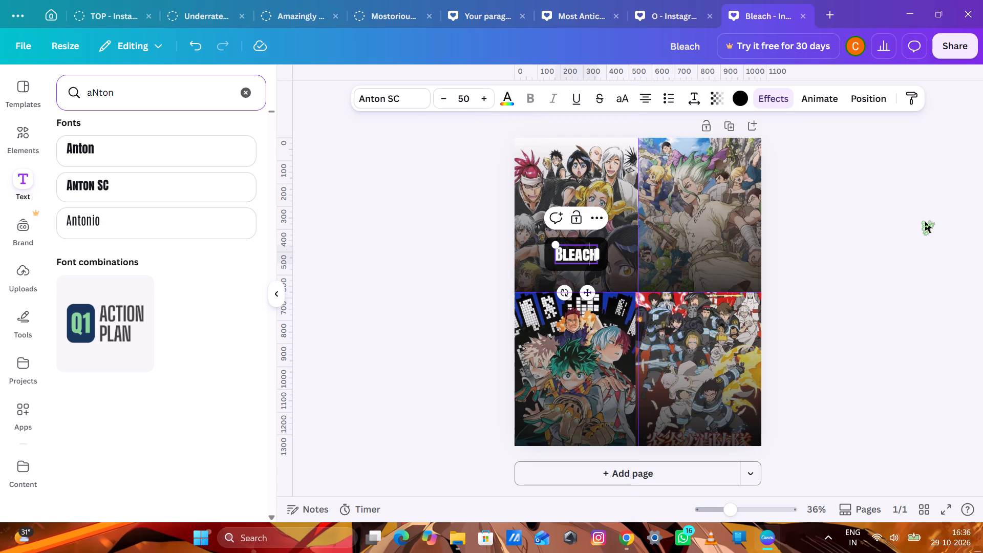
pyautogui.click(952, 215)
pyautogui.click(583, 254)
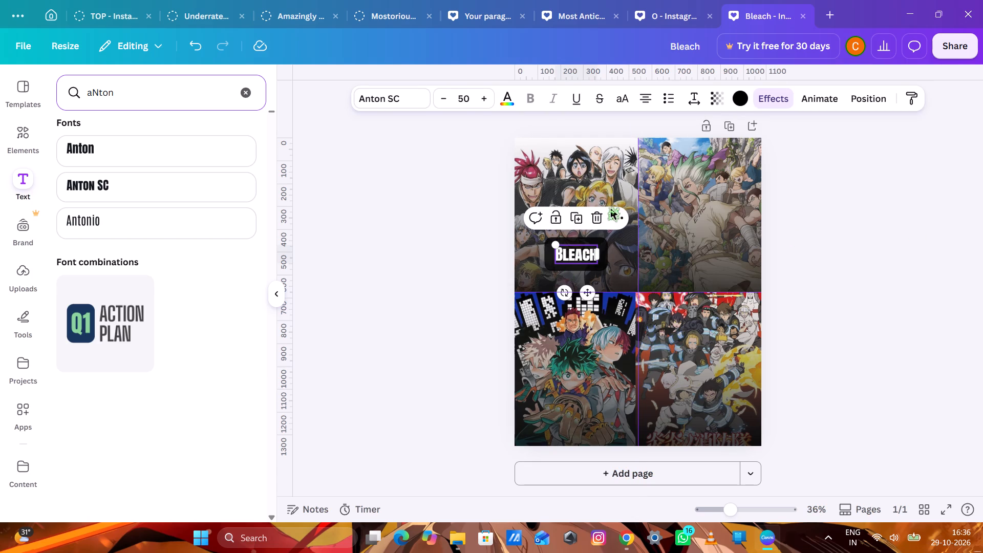
pyautogui.tripleClick(444, 102)
pyautogui.tripleClick(444, 102)
pyautogui.doubleClick(444, 102)
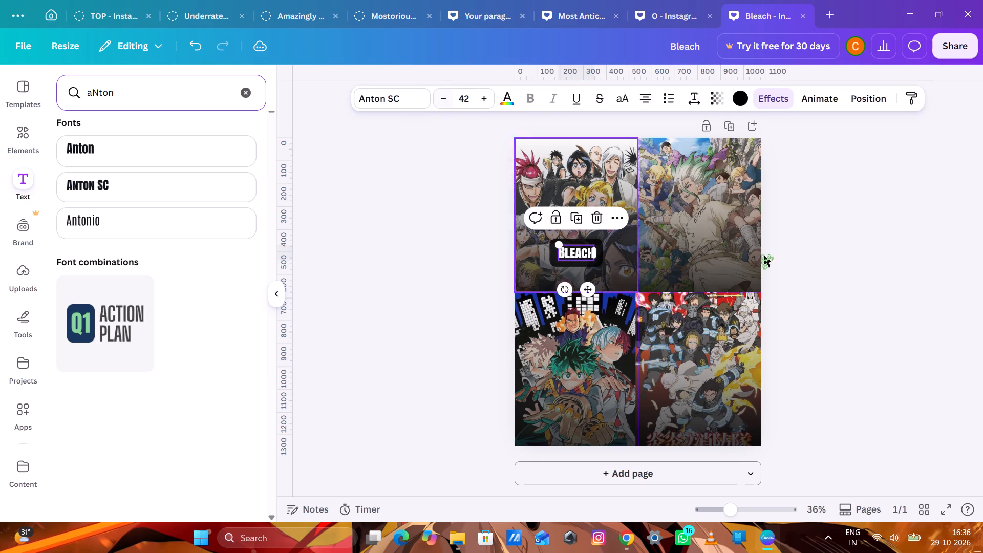
pyautogui.click(982, 277)
pyautogui.click(586, 253)
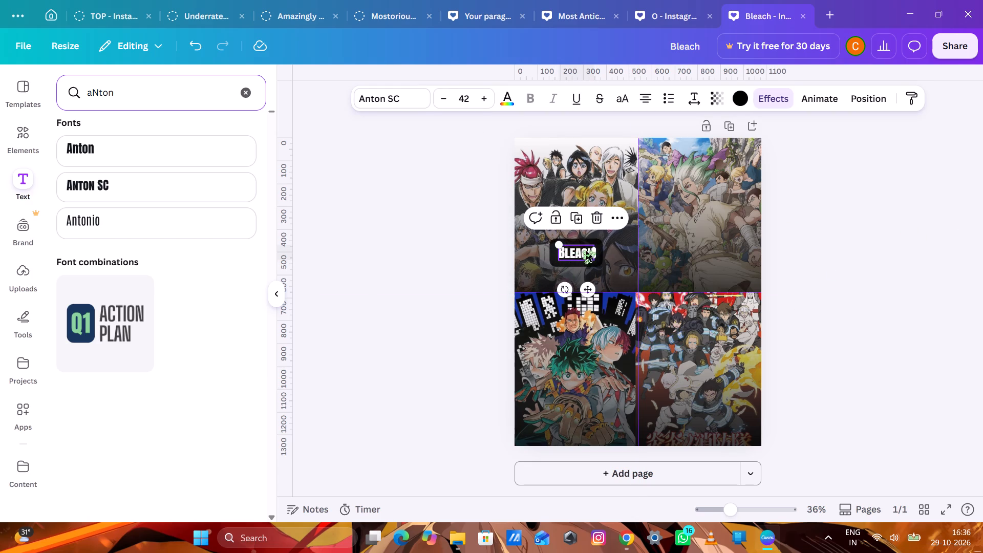
pyautogui.click(893, 235)
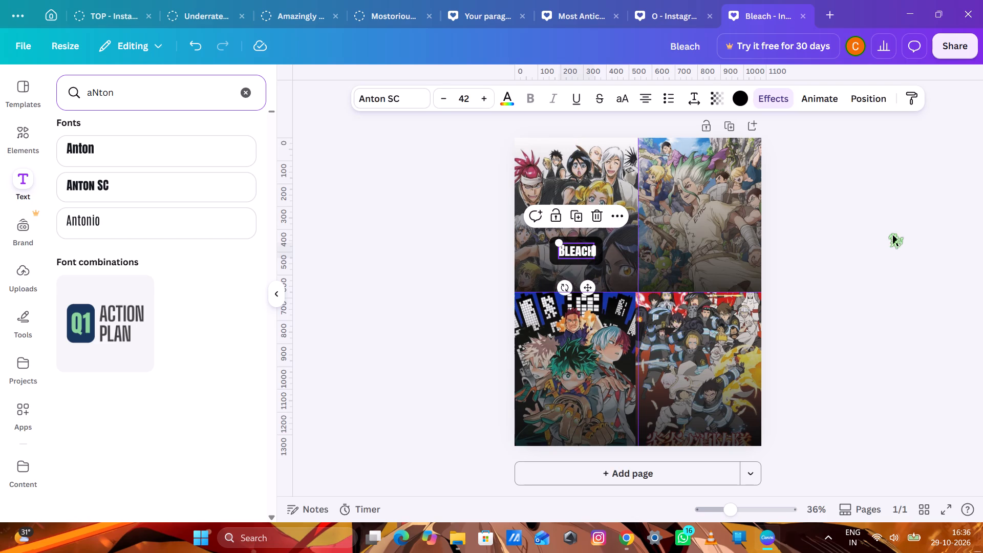
# Add a text box in the Anton font at size 60 reading "2004 - 2026".
pyautogui.click(119, 144)
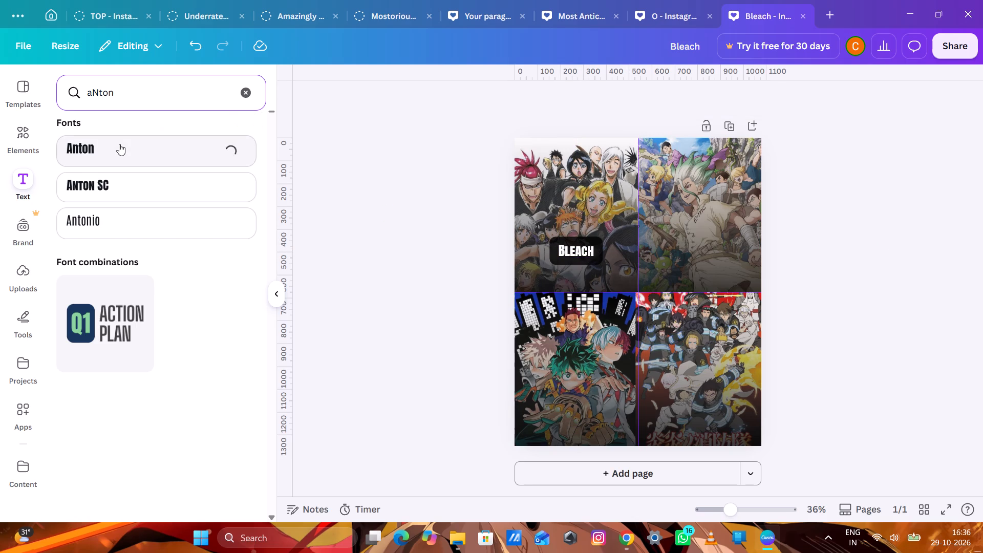
pyautogui.click(496, 96)
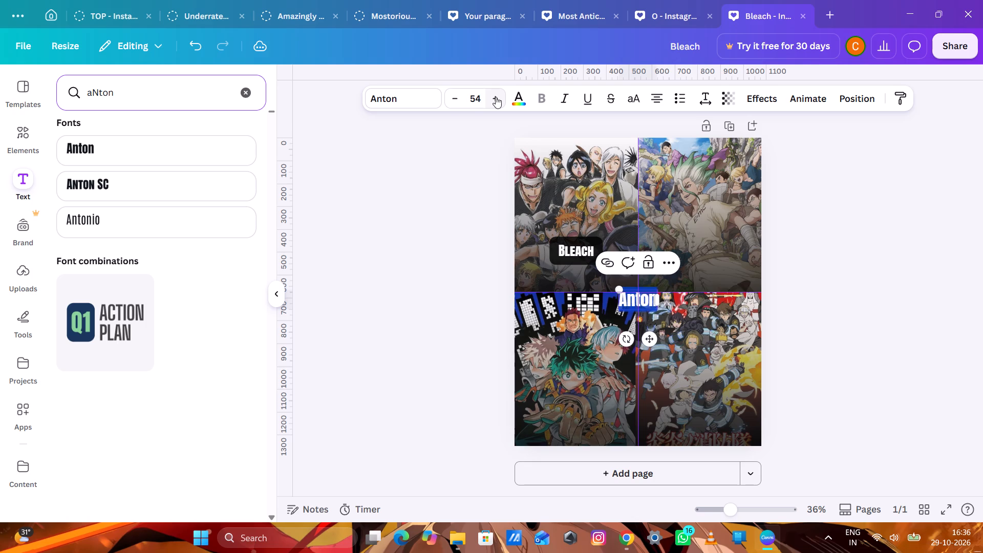
pyautogui.write('200')
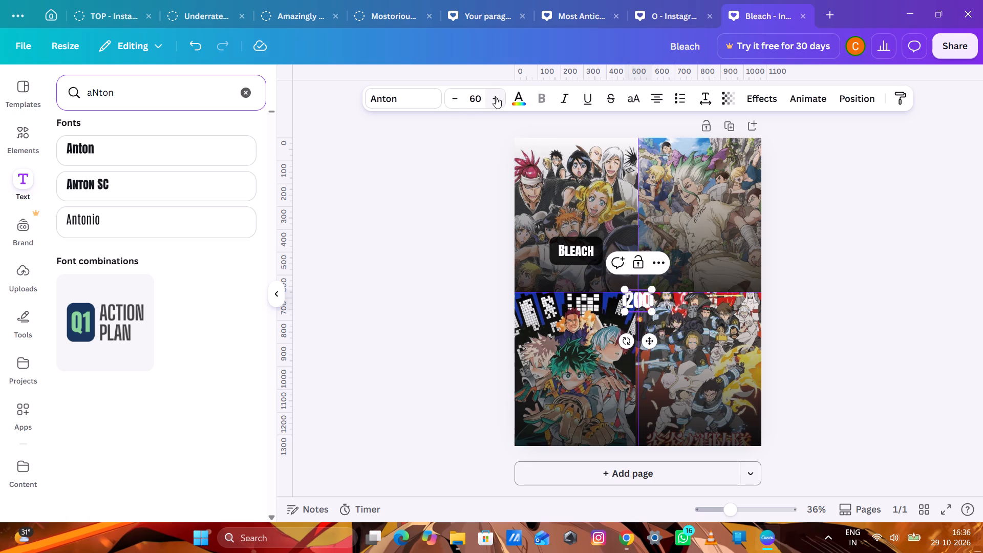
pyautogui.press('4')
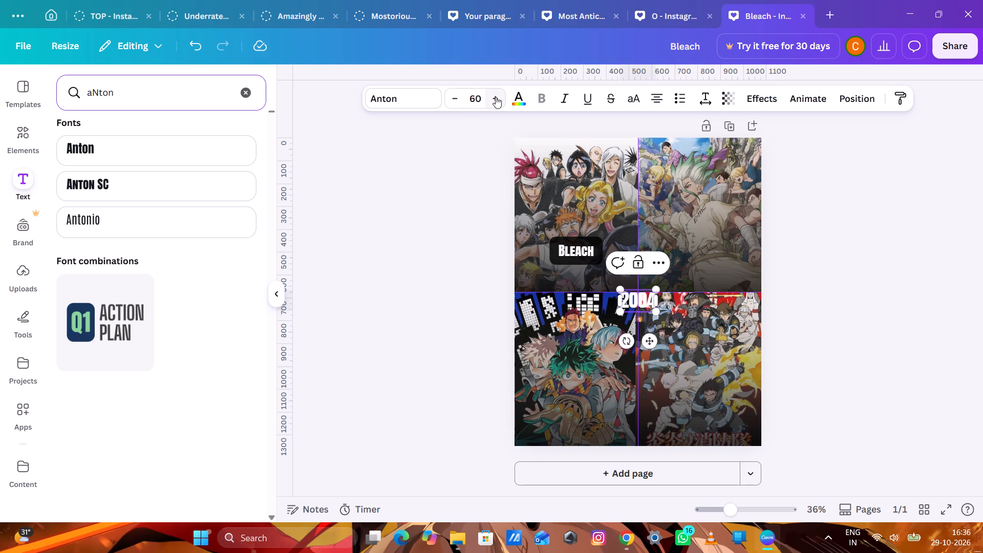
pyautogui.press('space')
pyautogui.write('-')
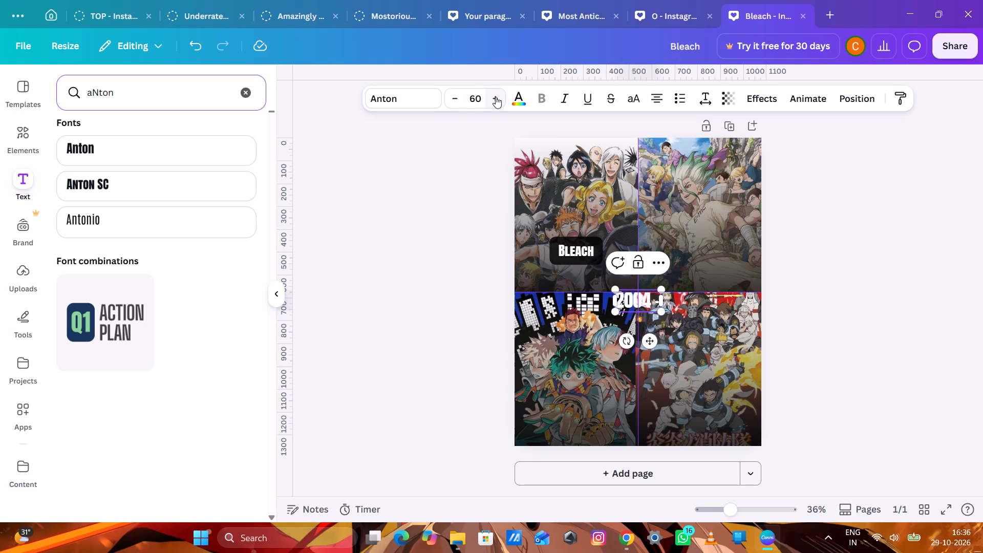
pyautogui.press('space')
pyautogui.write('2026')
pyautogui.click(906, 205)
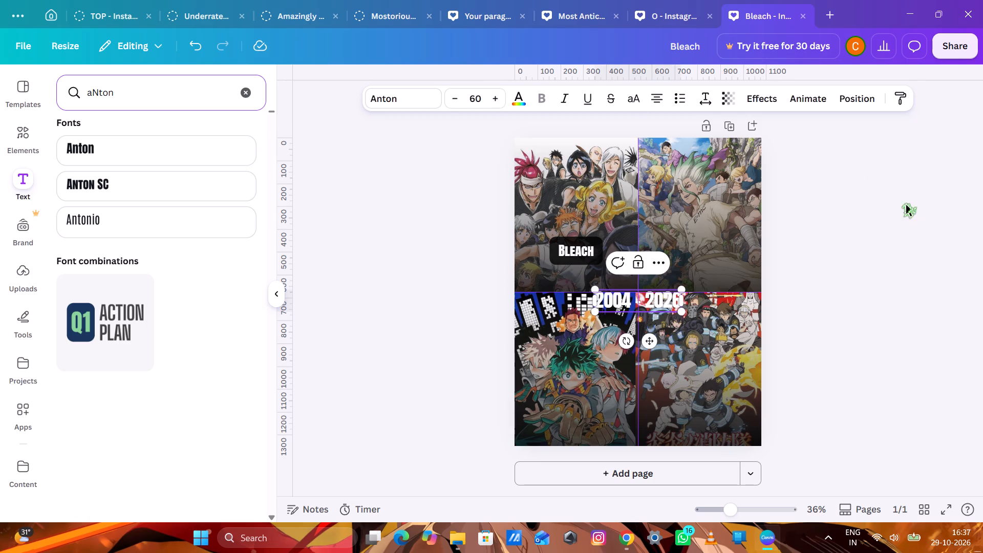
# Move the "2004 - 2026" text directly below the Bleach title, centred horizontally within the Bleach image.
pyautogui.moveTo(648, 296); pyautogui.dragTo(593, 271)
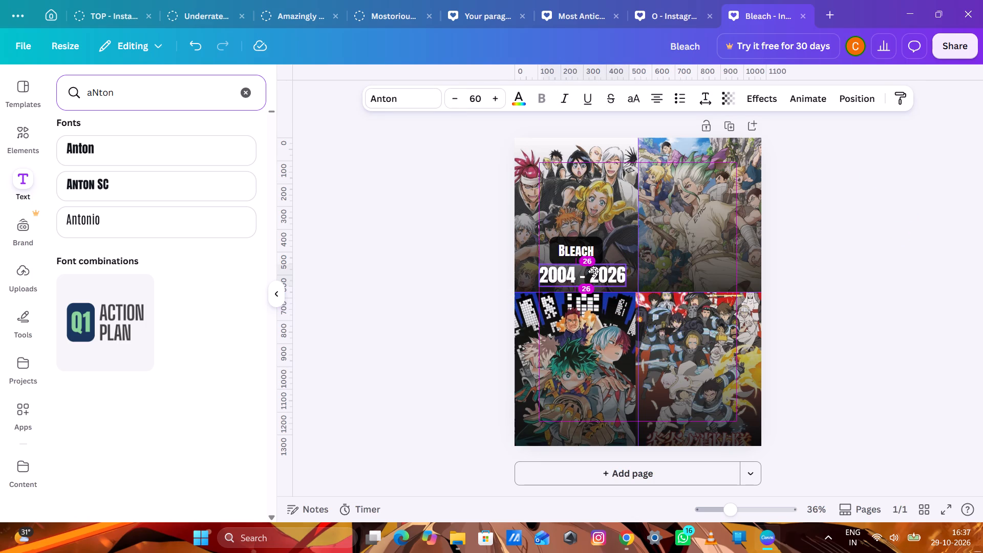
pyautogui.moveTo(593, 271); pyautogui.dragTo(587, 272)
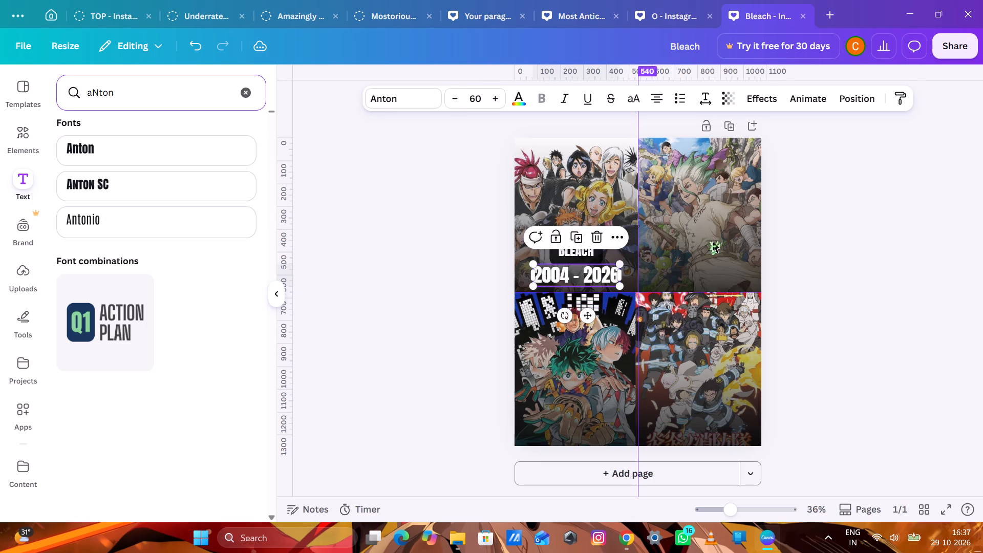
pyautogui.click(878, 220)
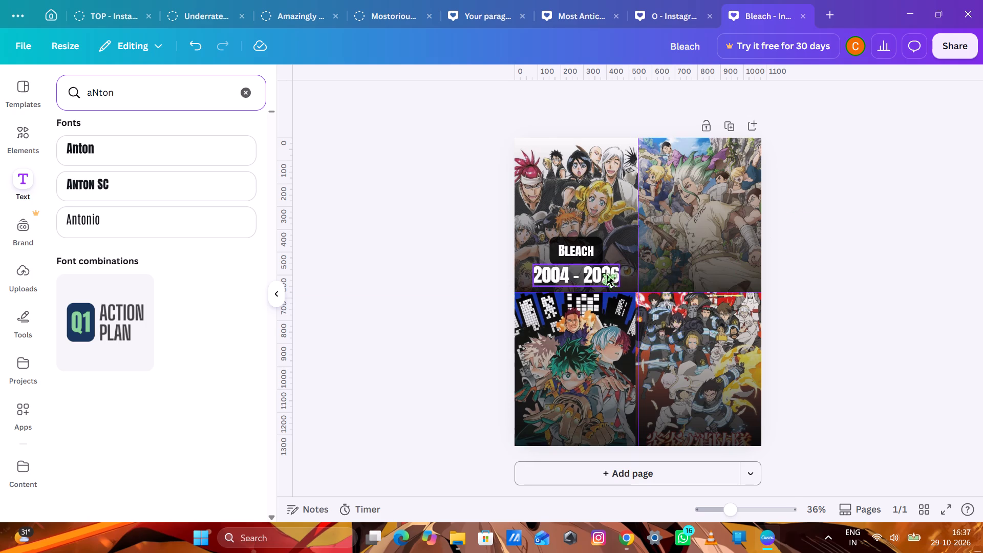
# Increase the font size of the "2004 - 2026" text to 69.
pyautogui.click(573, 265)
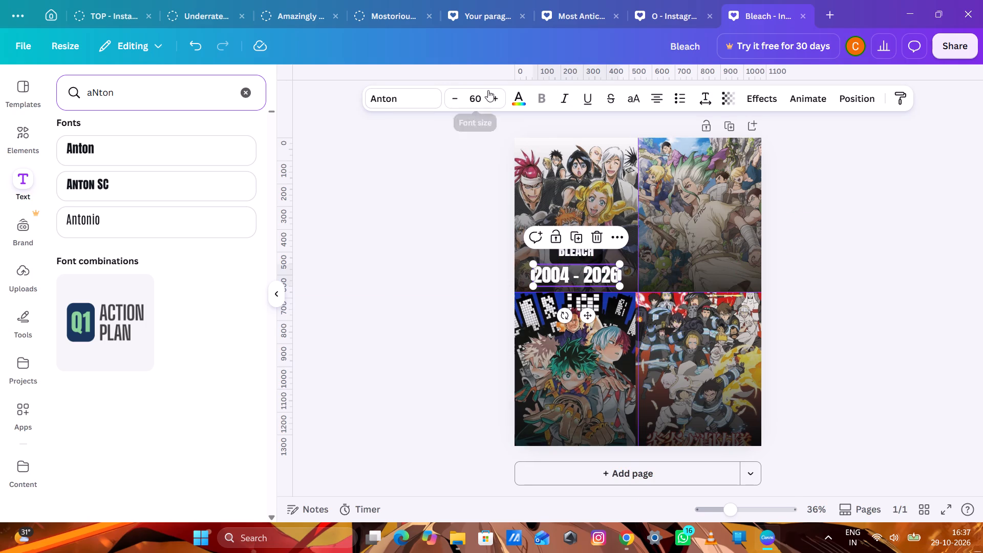
pyautogui.tripleClick(495, 95)
pyautogui.doubleClick(495, 95)
pyautogui.click(495, 95)
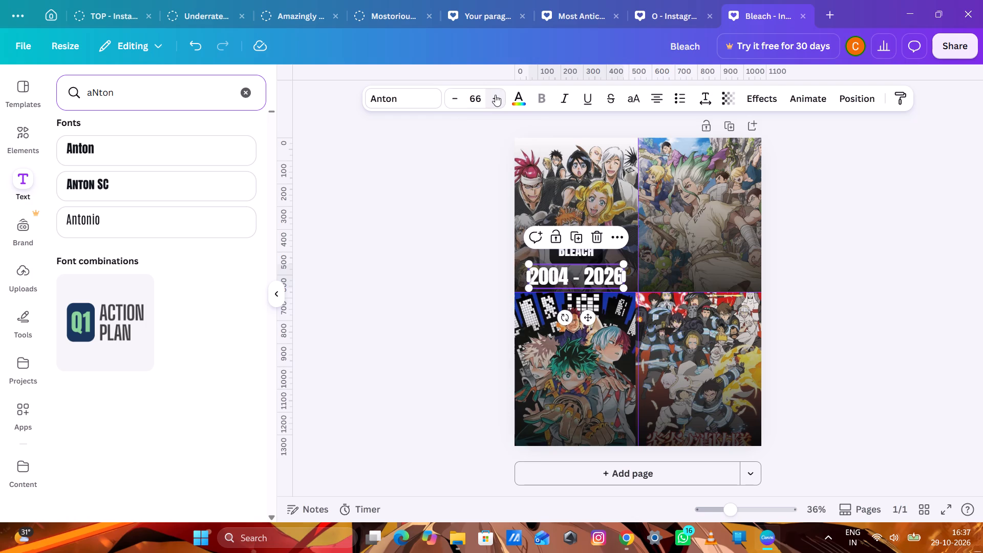
pyautogui.click(495, 95)
pyautogui.click(495, 95)
pyautogui.doubleClick(495, 95)
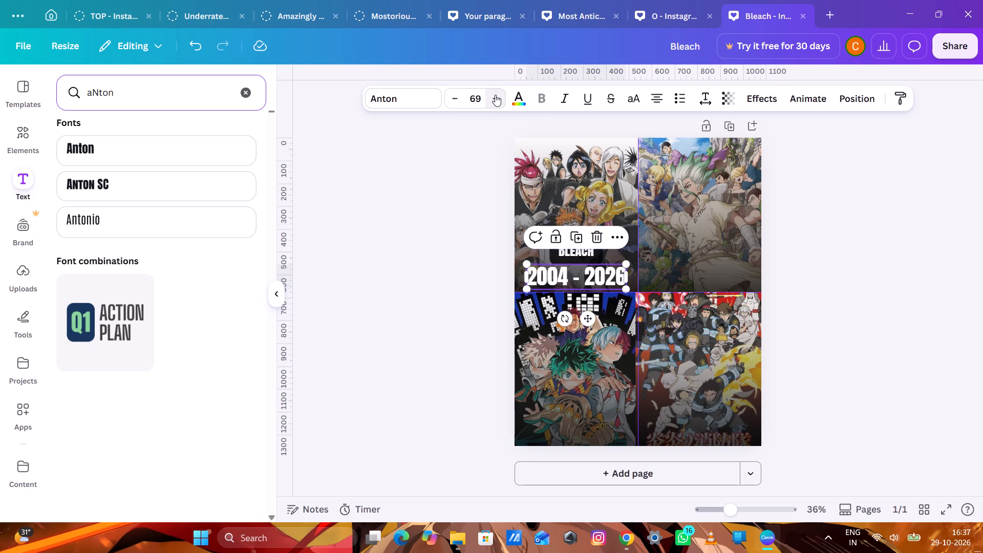
pyautogui.doubleClick(426, 234)
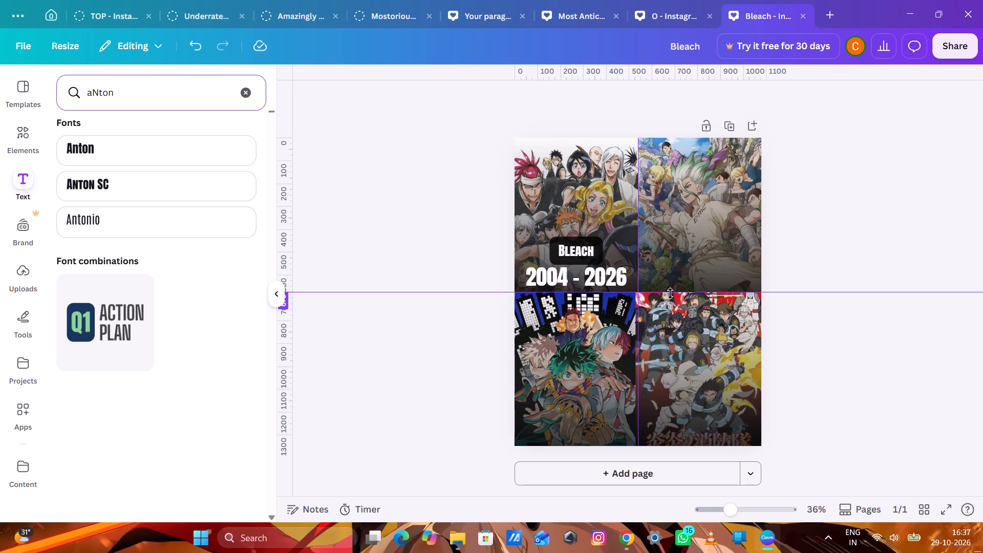
# Copy the Bleach title label and paste three duplicates of it for the other images.
pyautogui.click(563, 242)
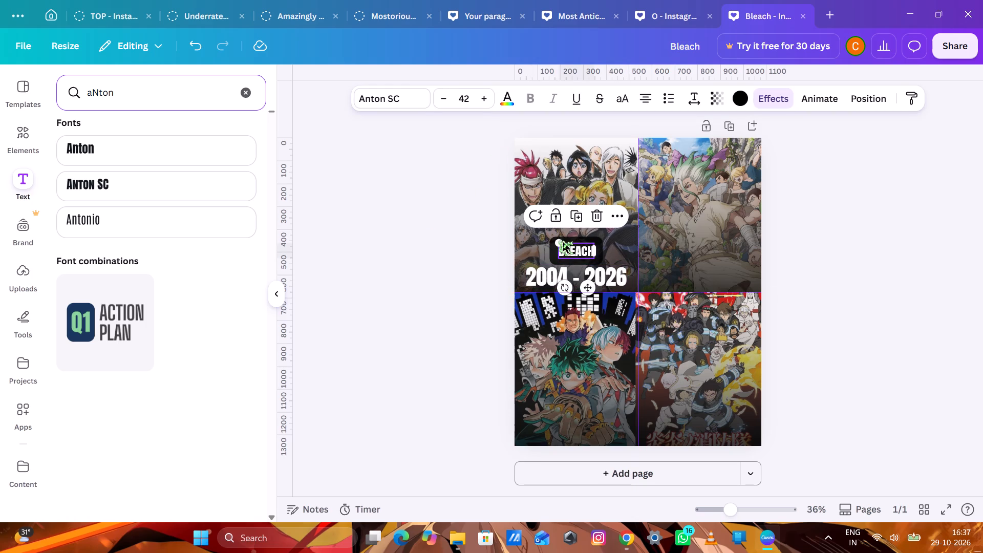
pyautogui.hotkey('ctrl', 'c')
pyautogui.hotkey('ctrl', 'v')
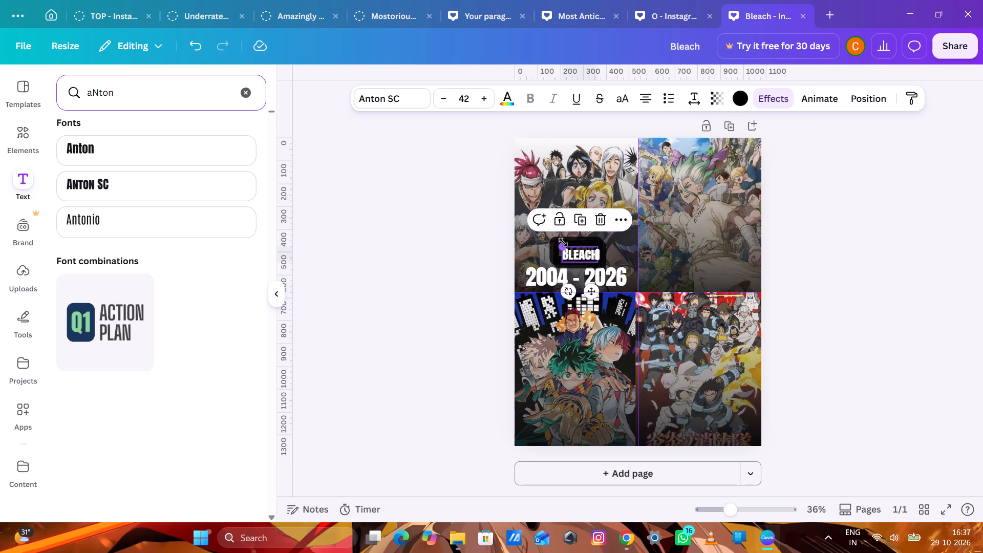
pyautogui.hotkey('ctrl', 'v')
pyautogui.hotkey('ctrl', 'v')
pyautogui.click(816, 204)
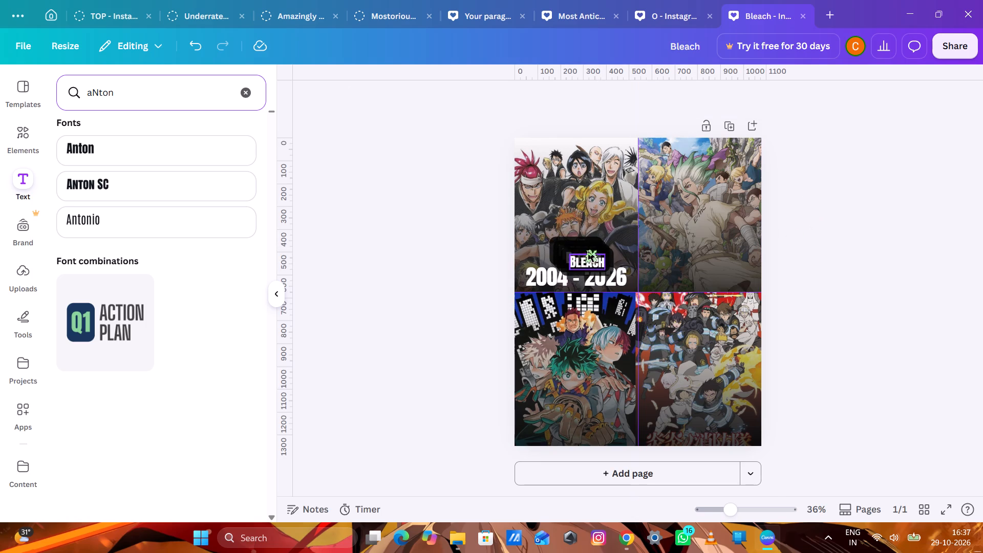
# Move one duplicate Bleach label to the lower centre of the Dr. Stone image and change its text to "Dr.Stone".
pyautogui.moveTo(589, 258); pyautogui.dragTo(702, 248)
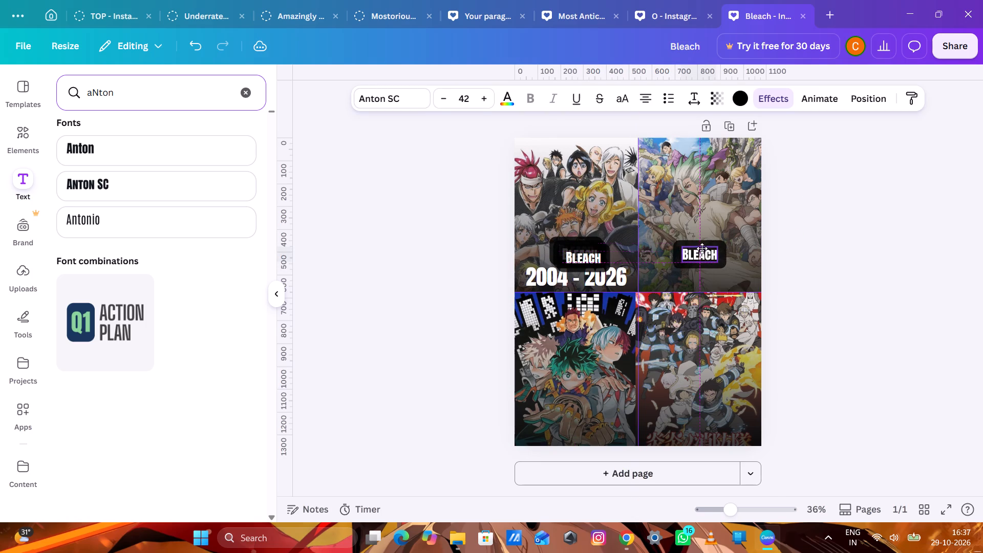
pyautogui.moveTo(702, 248); pyautogui.dragTo(708, 247)
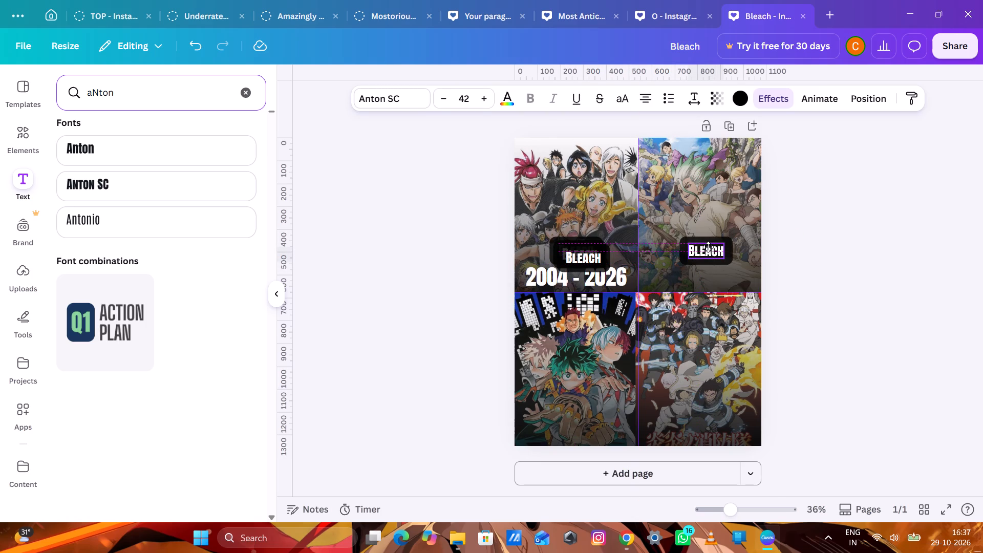
pyautogui.moveTo(708, 247); pyautogui.dragTo(707, 251)
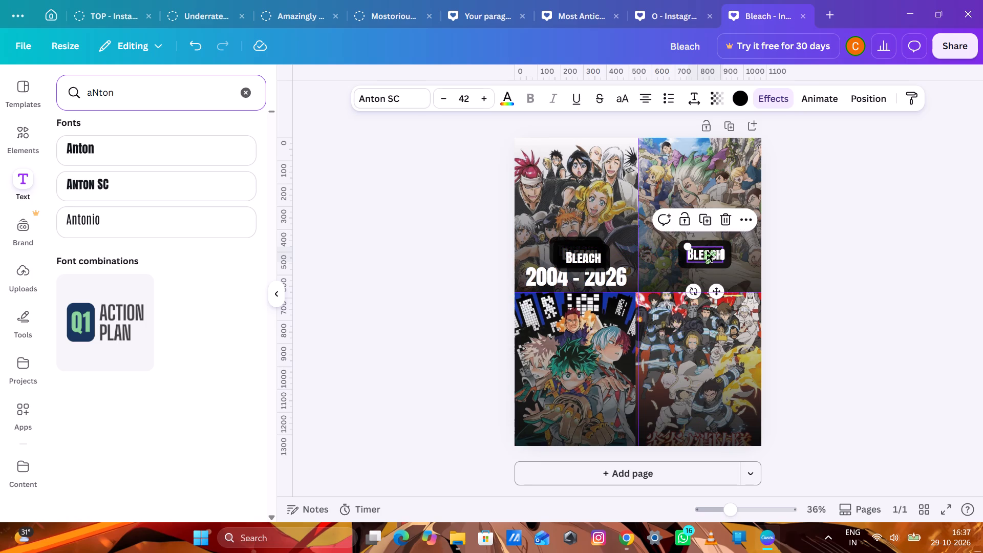
pyautogui.doubleClick(707, 251)
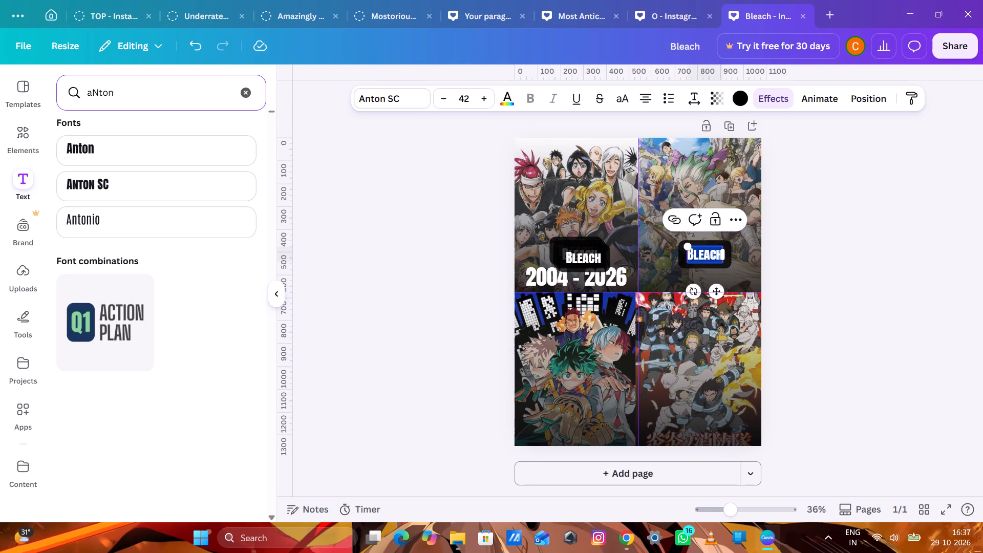
pyautogui.hotkey('shift', 'd')
pyautogui.press('r')
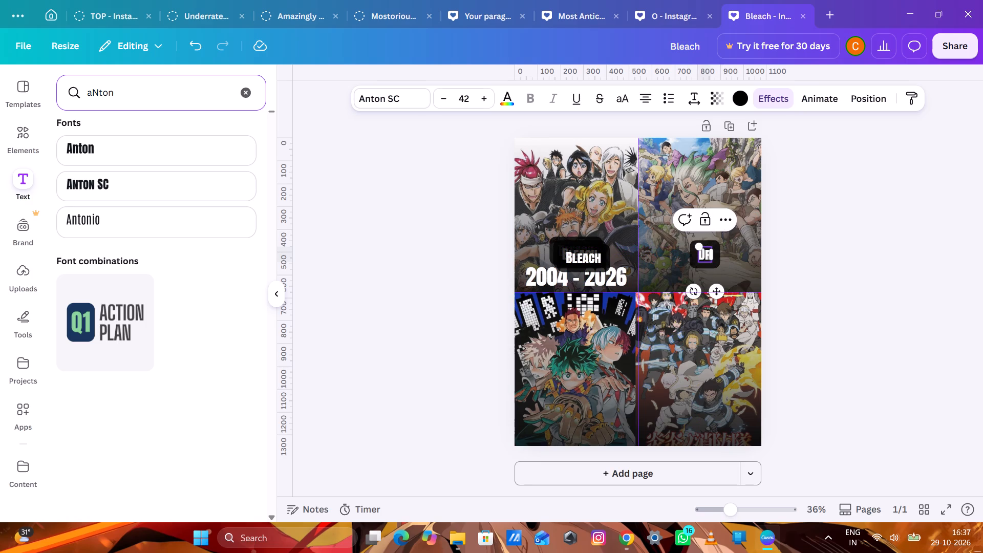
pyautogui.write('.Sto')
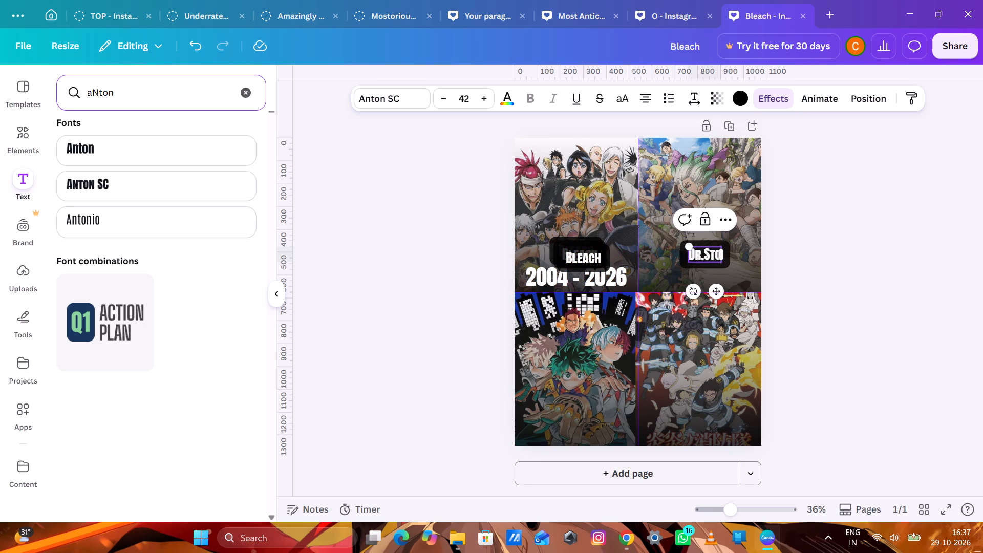
pyautogui.press('n')
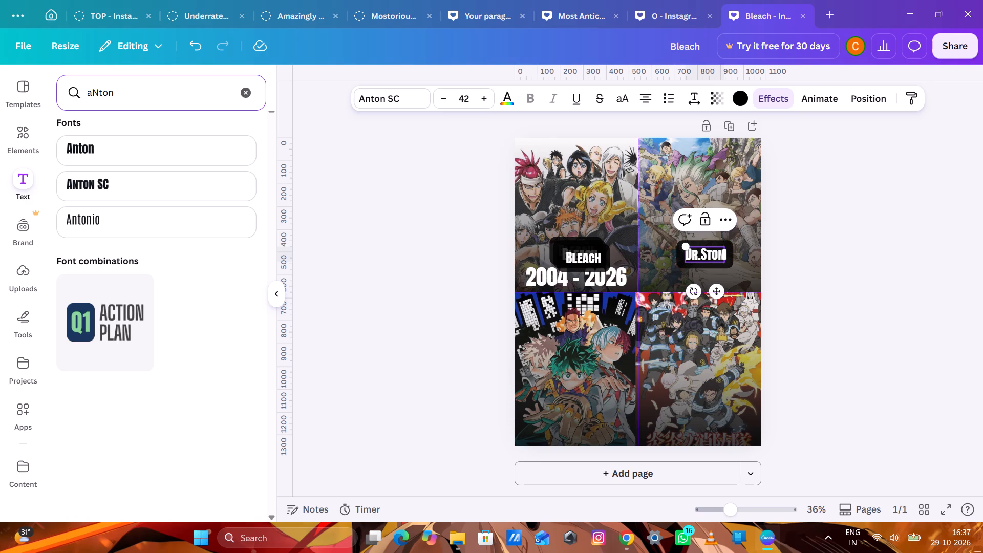
pyautogui.press('e')
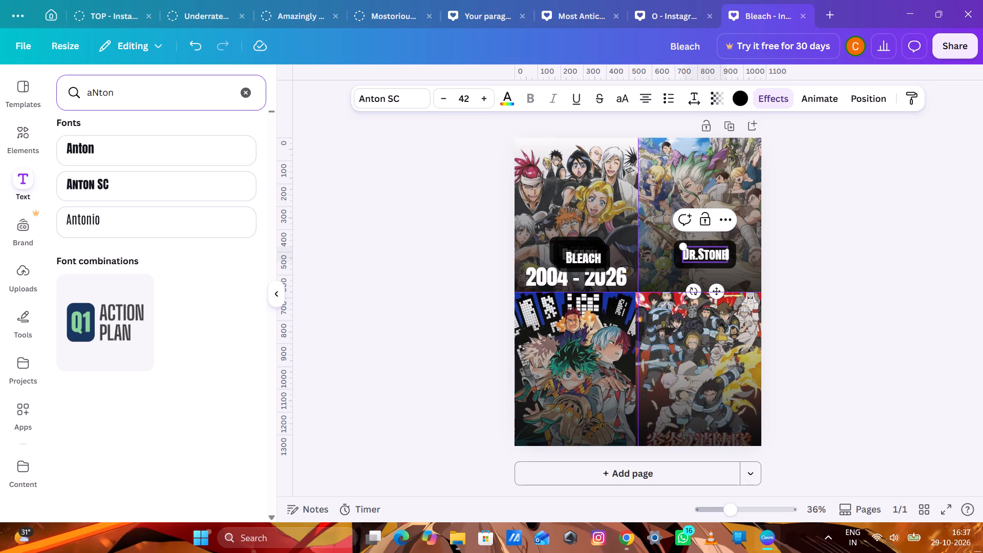
pyautogui.click(901, 242)
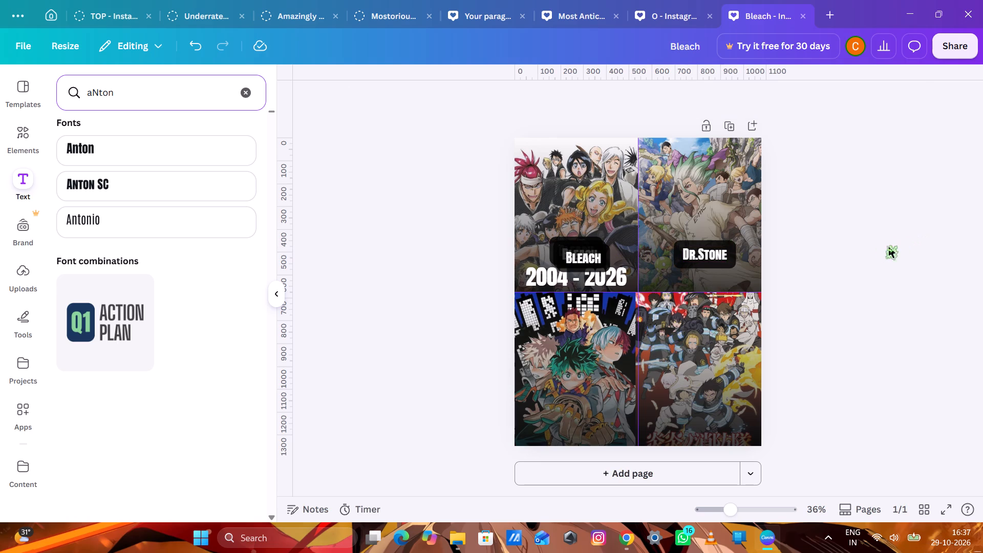
# Move another duplicate Bleach label to the lower centre of the My Hero Academia image and replace its text with "MY Hero".
pyautogui.moveTo(593, 256); pyautogui.dragTo(600, 405)
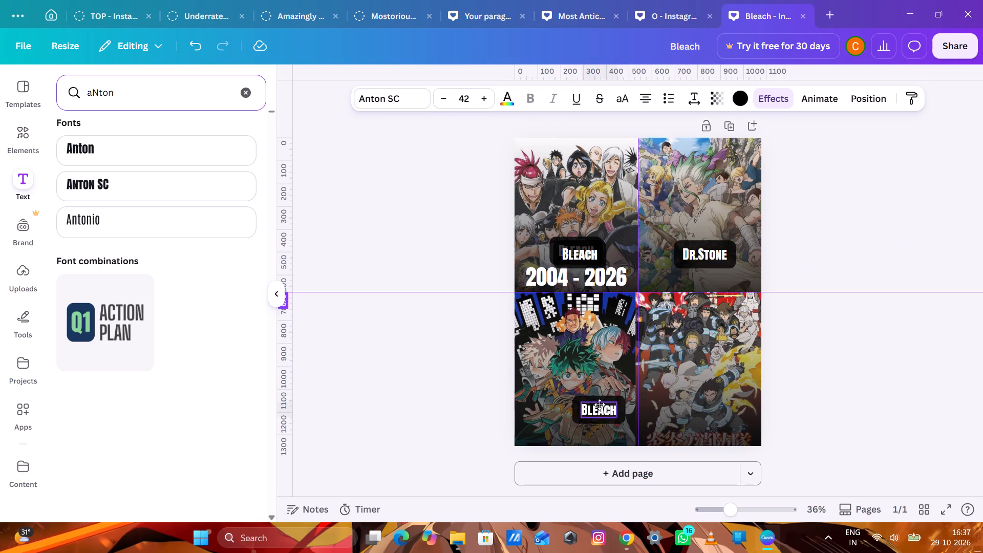
pyautogui.moveTo(600, 405); pyautogui.dragTo(590, 400)
pyautogui.doubleClick(590, 400)
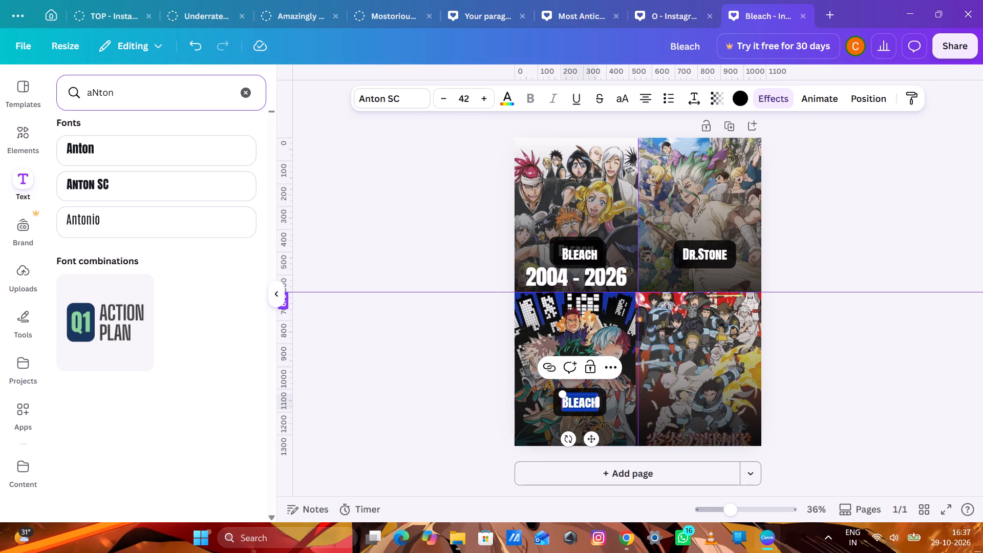
pyautogui.write('My')
pyautogui.press('space')
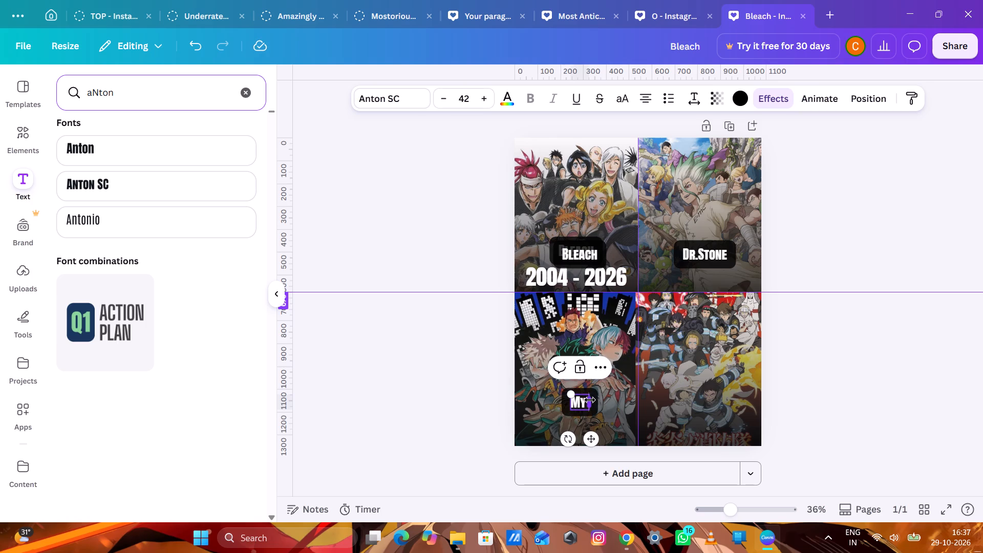
pyautogui.press('BackSpace')
pyautogui.press('BackSpace')
pyautogui.write('y')
pyautogui.press('space')
pyautogui.press('BackSpace')
pyautogui.press('BackSpace')
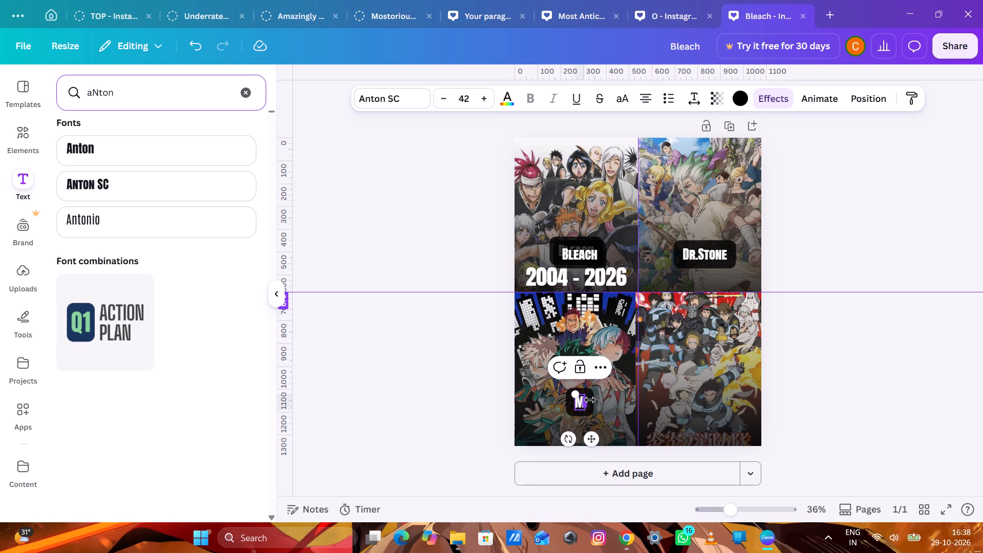
pyautogui.press('Tab')
pyautogui.press('y')
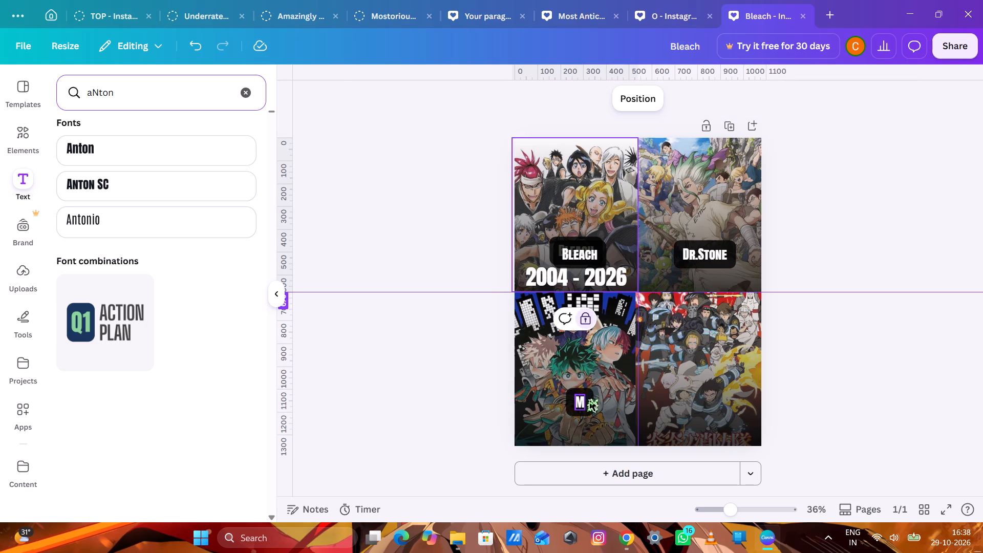
pyautogui.click(581, 400)
pyautogui.click(581, 401)
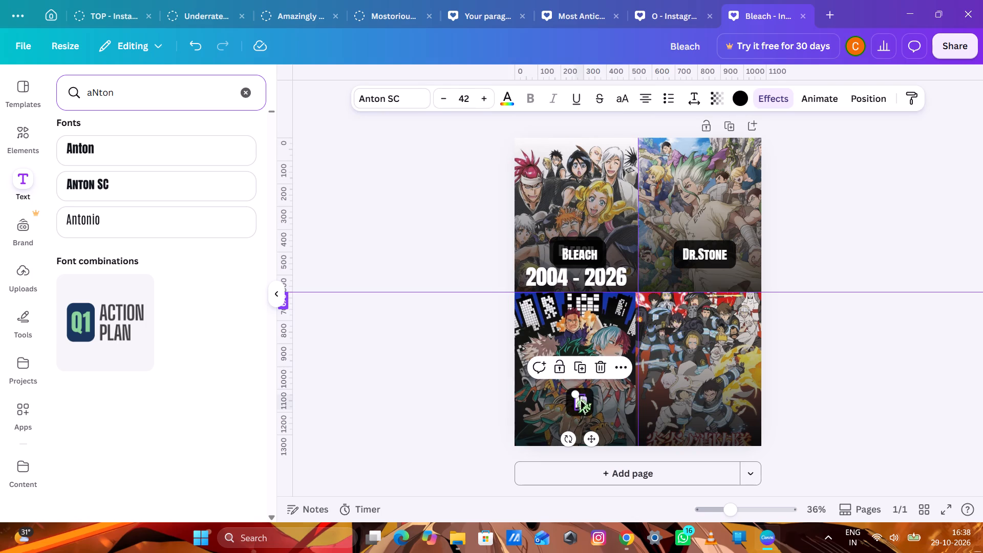
pyautogui.press('y')
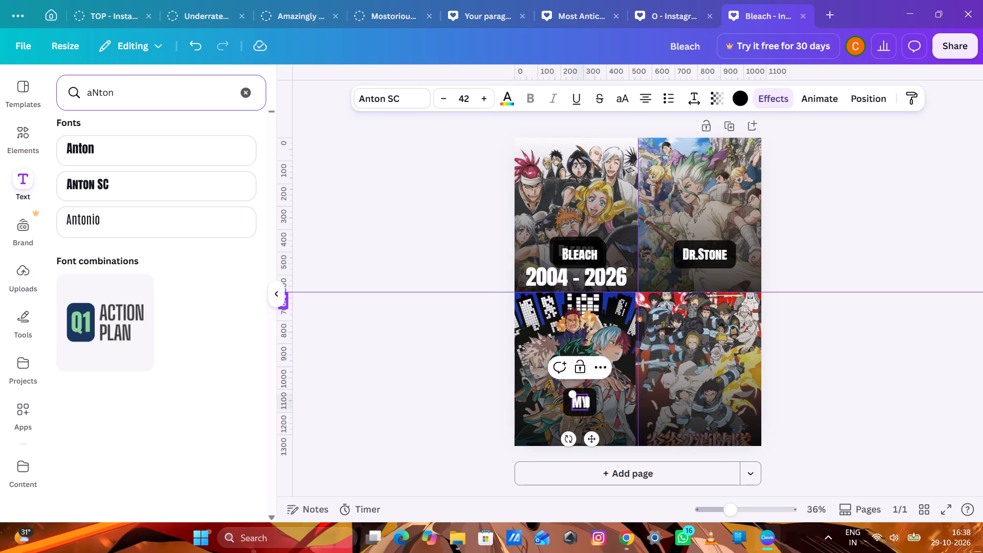
pyautogui.press('space')
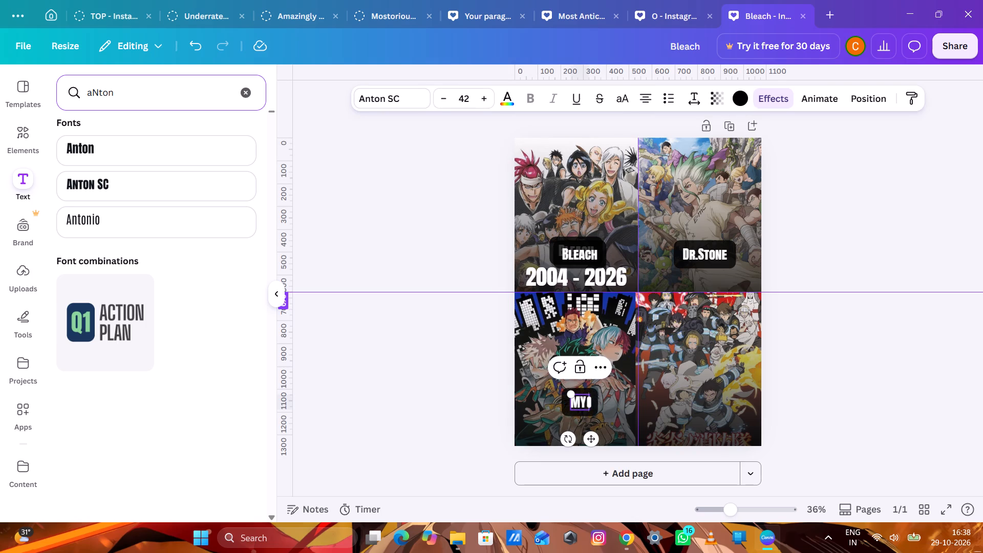
pyautogui.write('H')
pyautogui.write('ero')
pyautogui.press('space')
pyautogui.press('Tab')
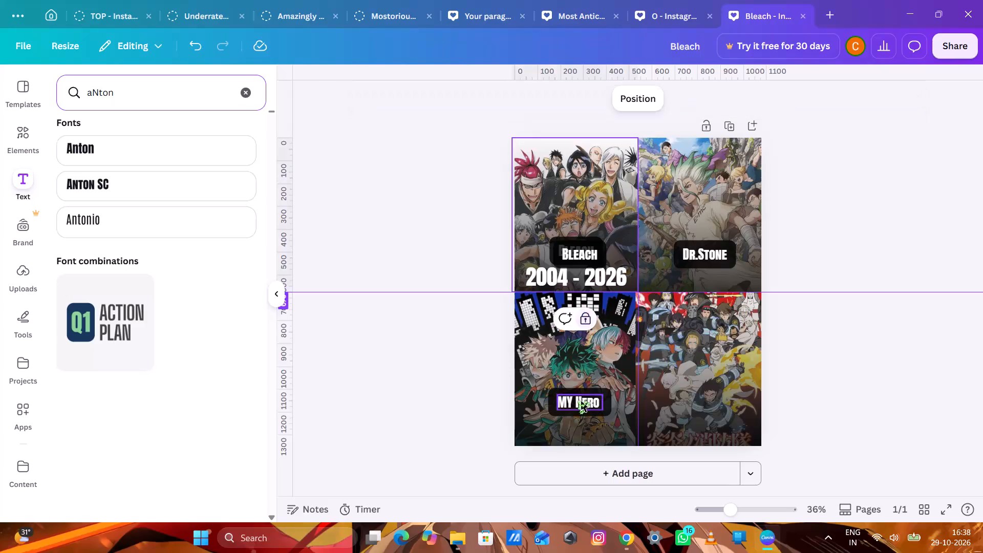
pyautogui.press('a')
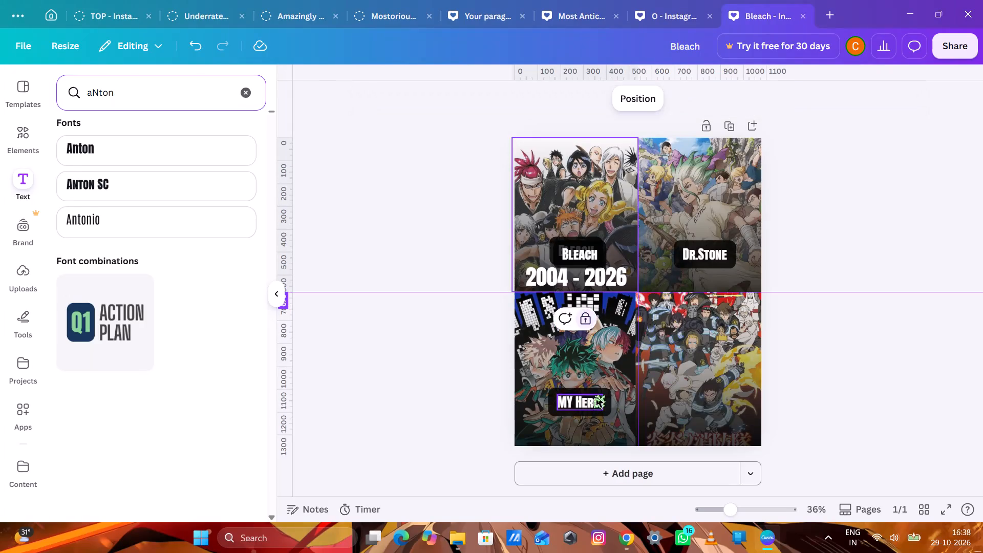
# Complete the "MY Hero" label by adding "Academia" after it.
pyautogui.click(596, 396)
pyautogui.click(597, 396)
pyautogui.press('space')
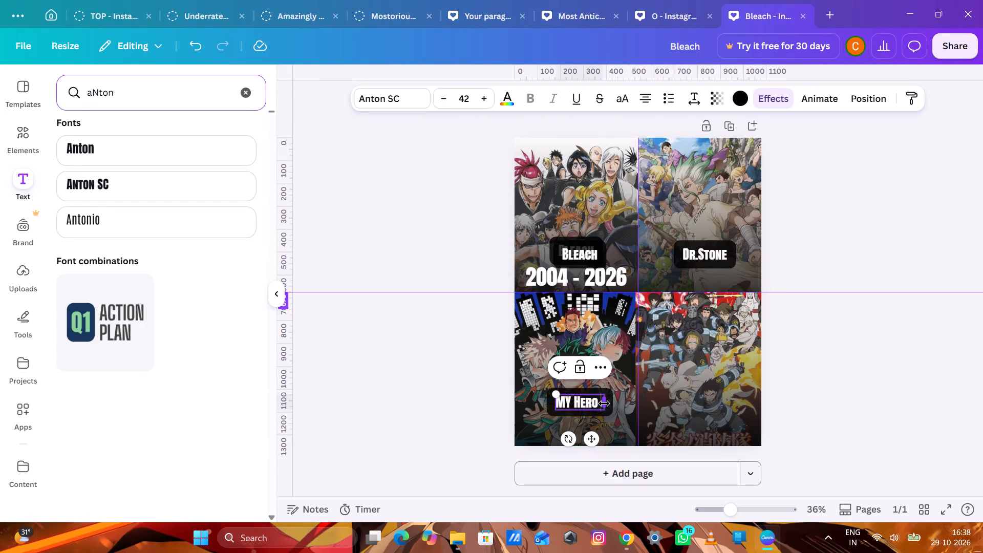
pyautogui.hotkey('shift', 'a')
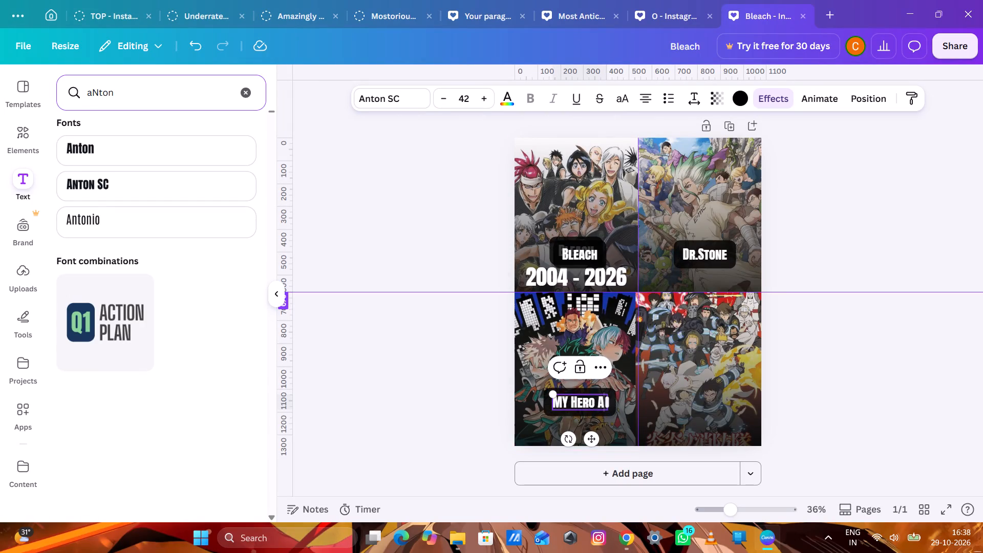
pyautogui.write('ca')
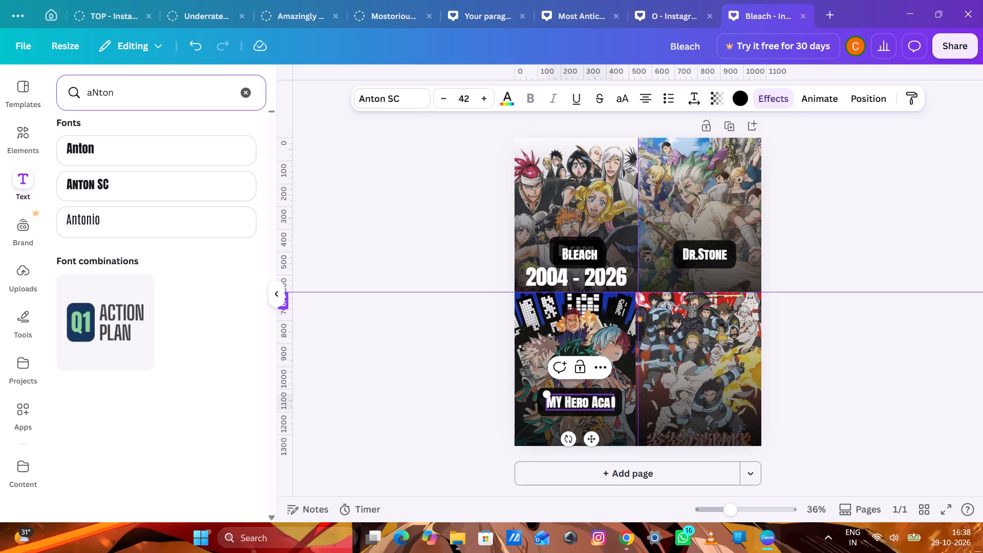
pyautogui.press('BackSpace')
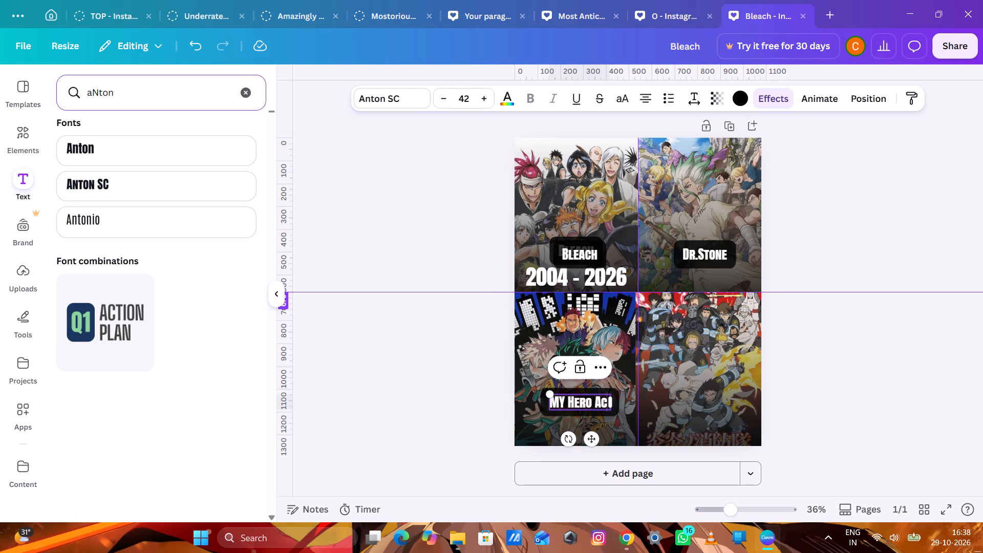
pyautogui.press('a')
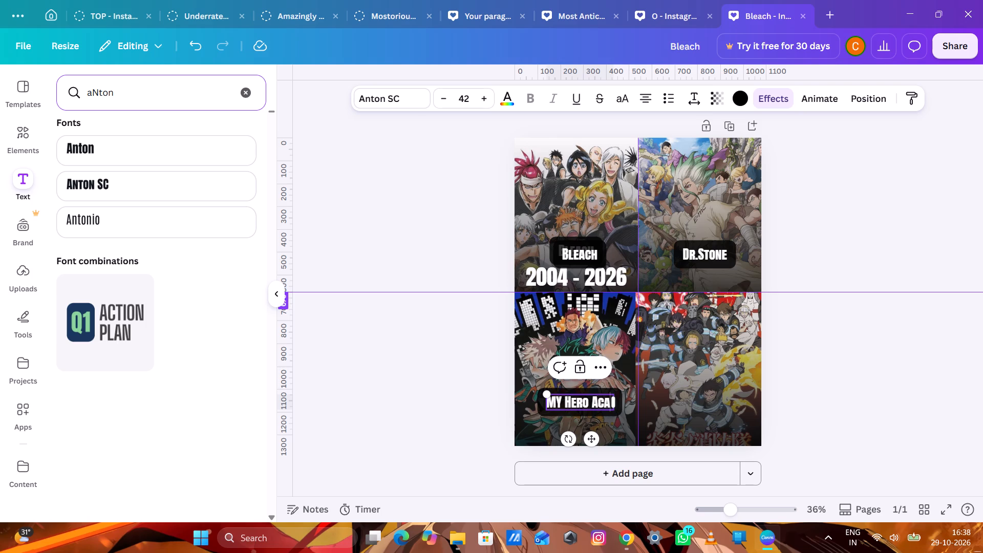
pyautogui.write('demia')
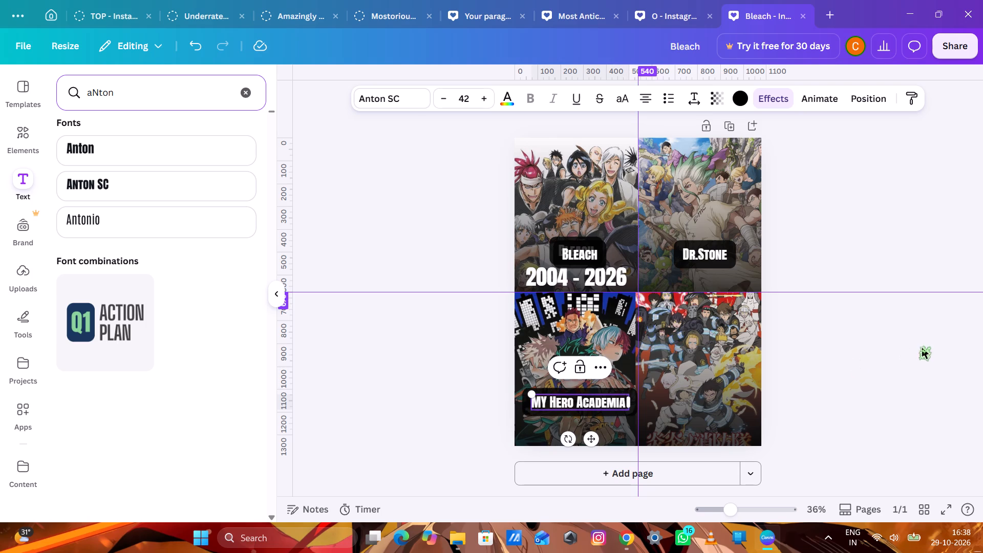
pyautogui.doubleClick(923, 347)
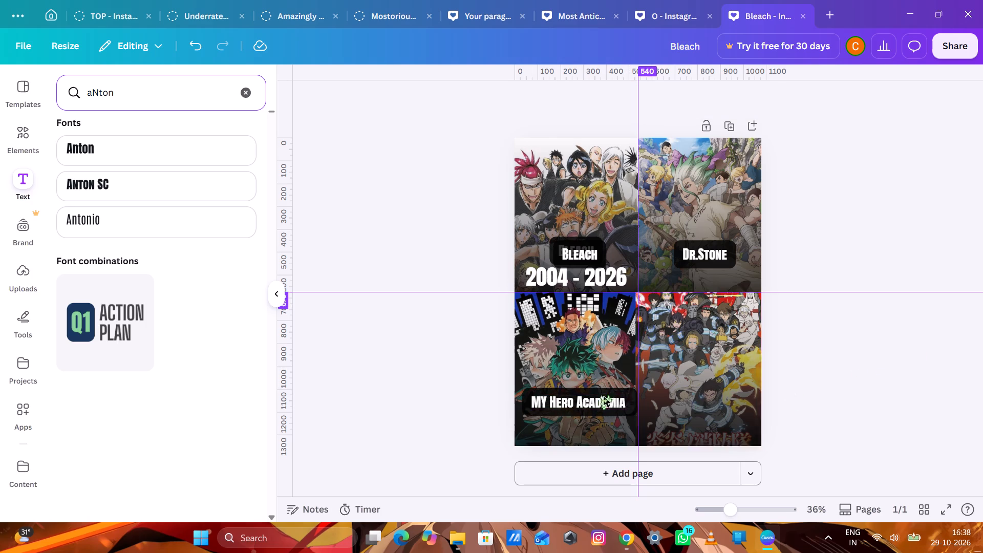
# Move the last duplicate Bleach label to the lower centre of the Fire Force image and change its text to "Fire Force".
pyautogui.moveTo(579, 253); pyautogui.dragTo(704, 382)
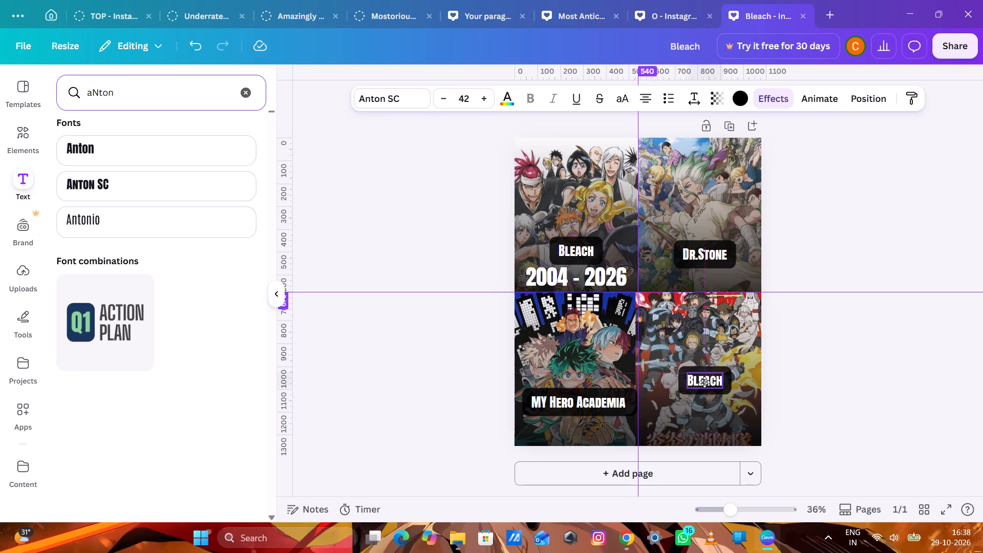
pyautogui.moveTo(704, 382); pyautogui.dragTo(703, 400)
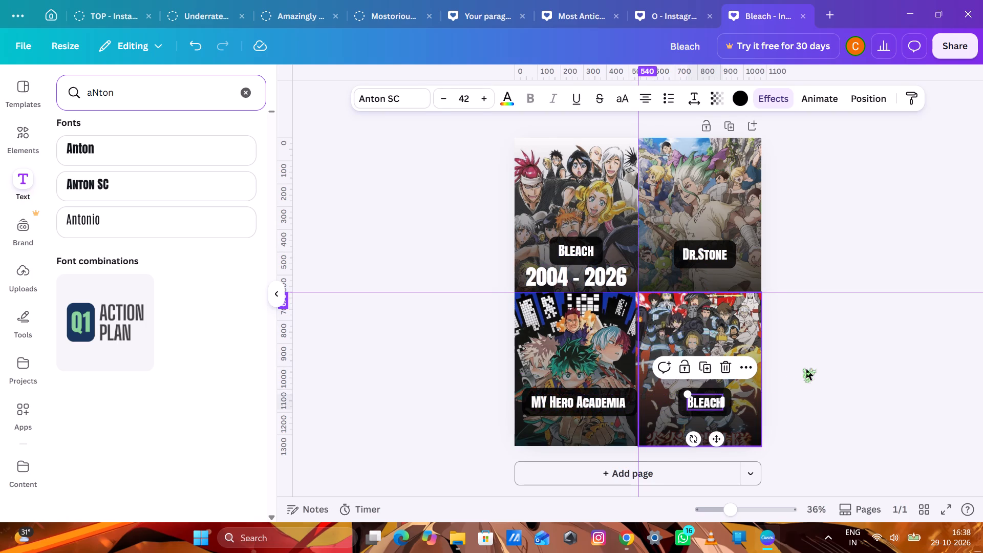
pyautogui.doubleClick(702, 396)
pyautogui.write('Fu')
pyautogui.press('BackSpace')
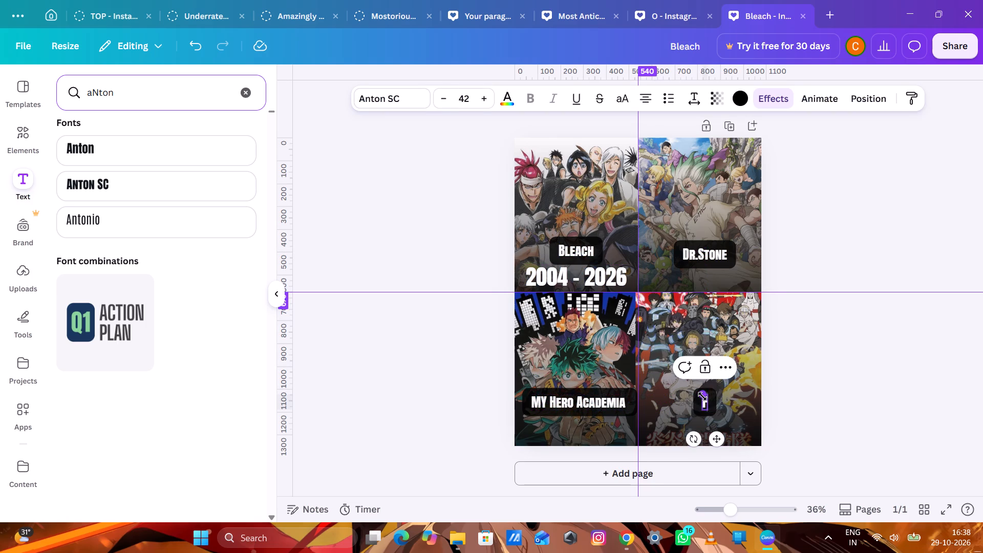
pyautogui.write('ire')
pyautogui.press('space')
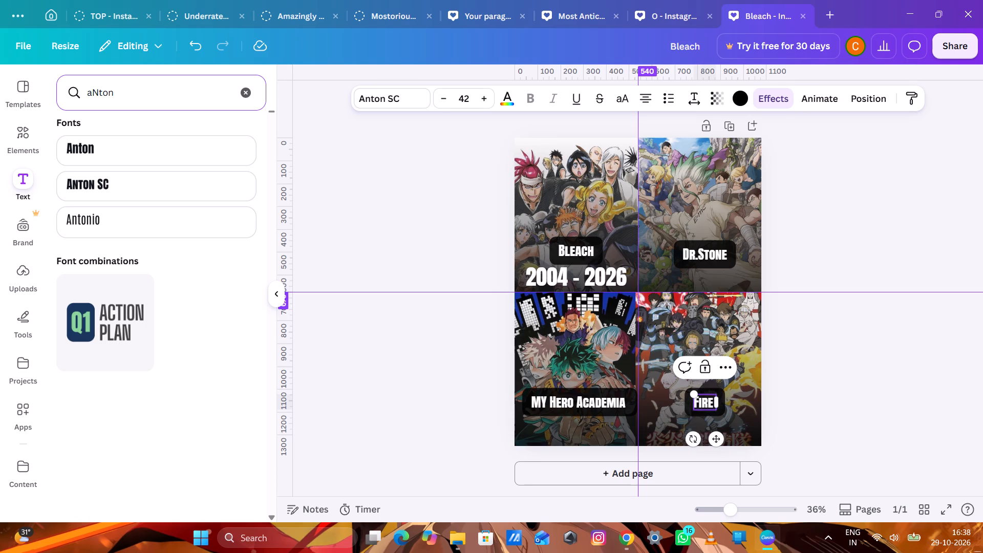
pyautogui.hotkey('shift', 'f')
pyautogui.write('orce')
pyautogui.click(890, 359)
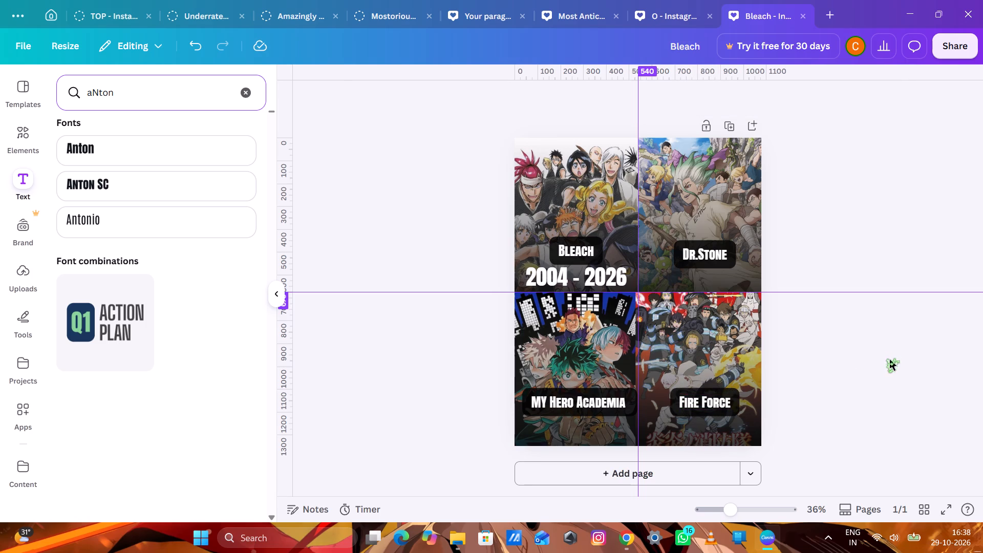
# Select the "2004 - 2026" year text below the Bleach title.
pyautogui.click(583, 280)
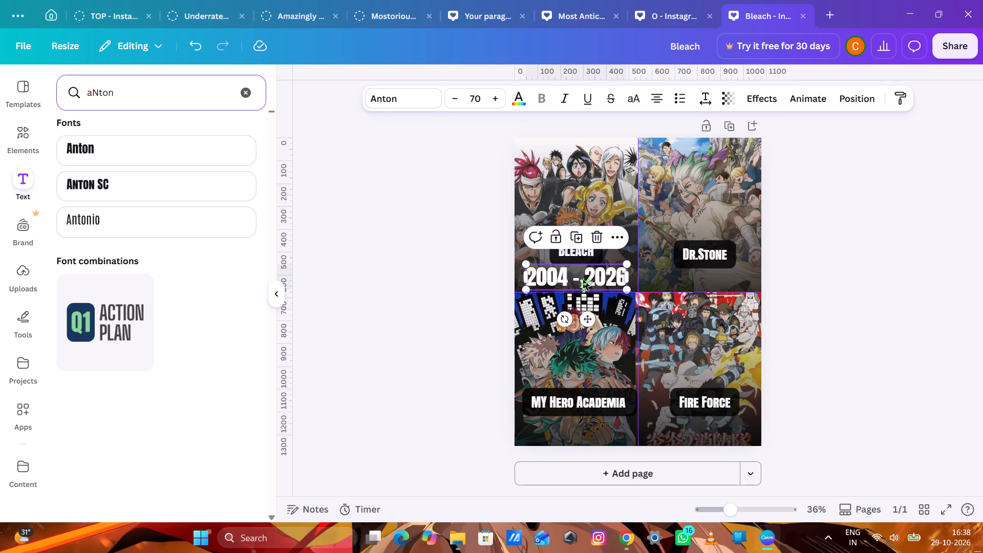
# Copy the "2004 - 2026" year text under the Bleach label and paste three duplicates of it.
pyautogui.hotkey('ctrl', 'c')
pyautogui.hotkey('ctrl', 'c')
pyautogui.hotkey('ctrl', 'c')
pyautogui.click(924, 253)
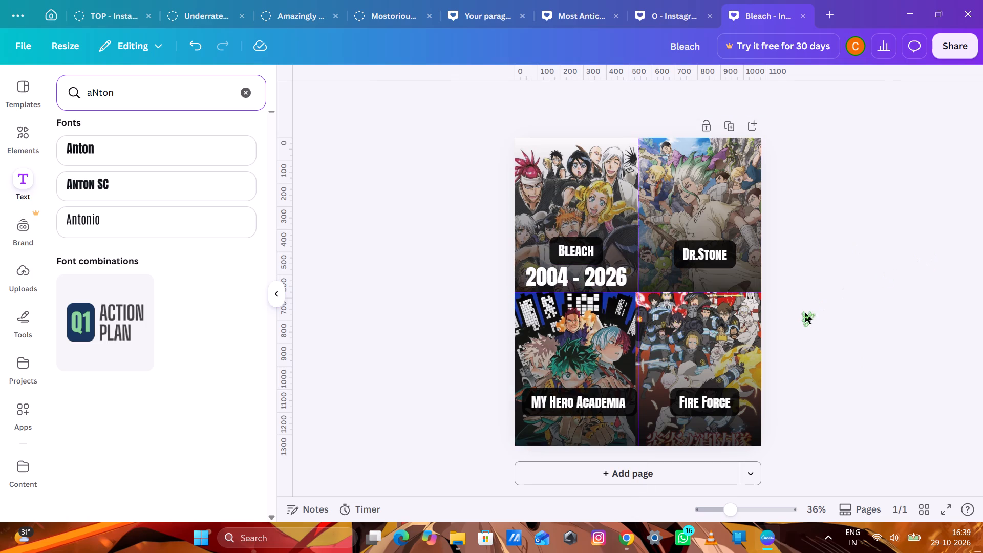
pyautogui.hotkey('ctrl', 'v')
pyautogui.hotkey('ctrl', 'v')
pyautogui.hotkey('ctrl', 'v')
pyautogui.moveTo(590, 292); pyautogui.dragTo(642, 290)
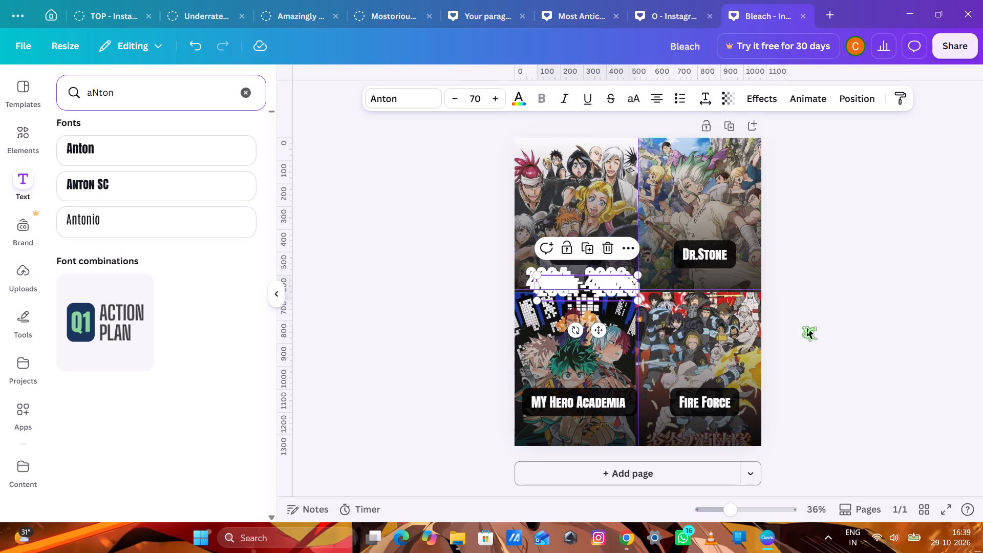
pyautogui.hotkey('ctrl', 'z')
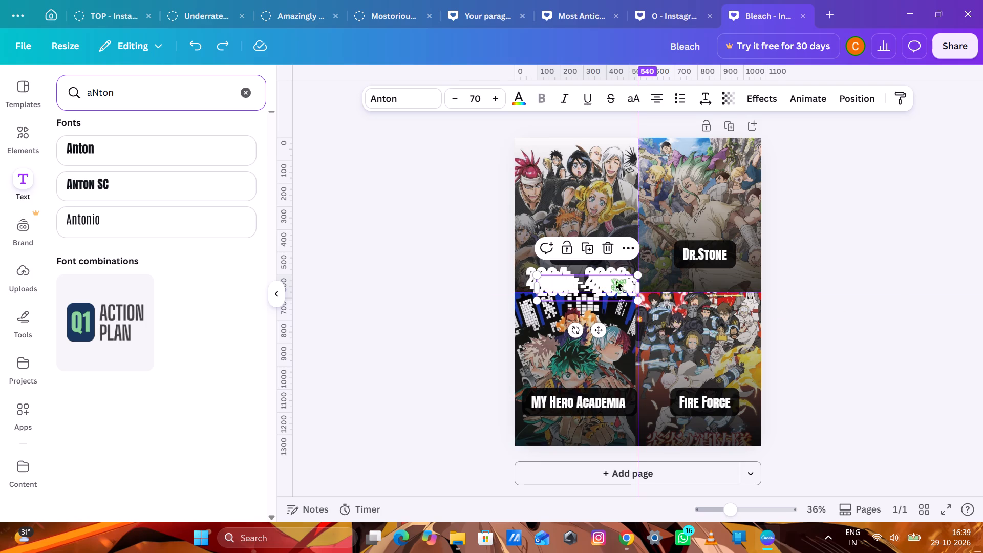
# Move one duplicate year text beneath the Dr.Stone label and change it to "2019-2026".
pyautogui.moveTo(616, 276); pyautogui.dragTo(728, 269)
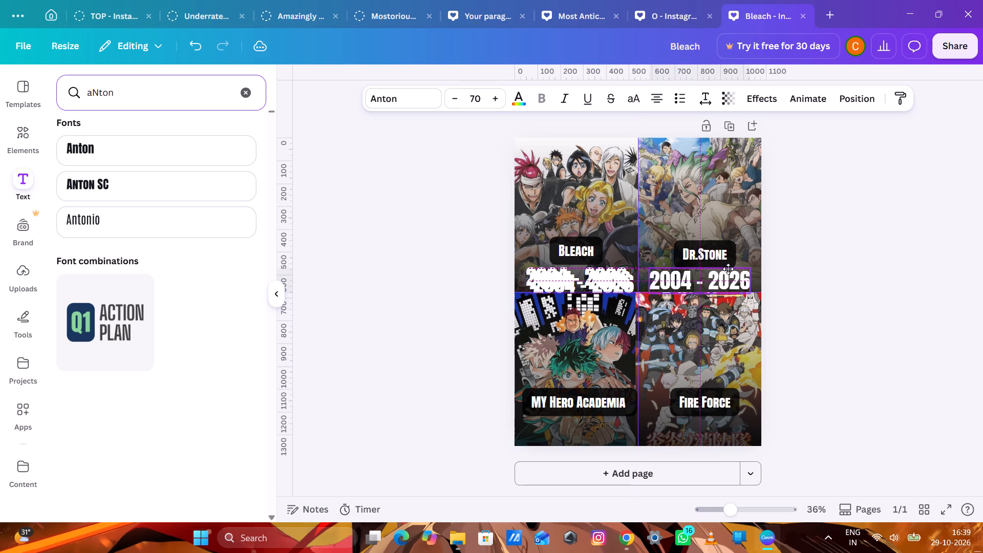
pyautogui.moveTo(728, 269); pyautogui.dragTo(729, 269)
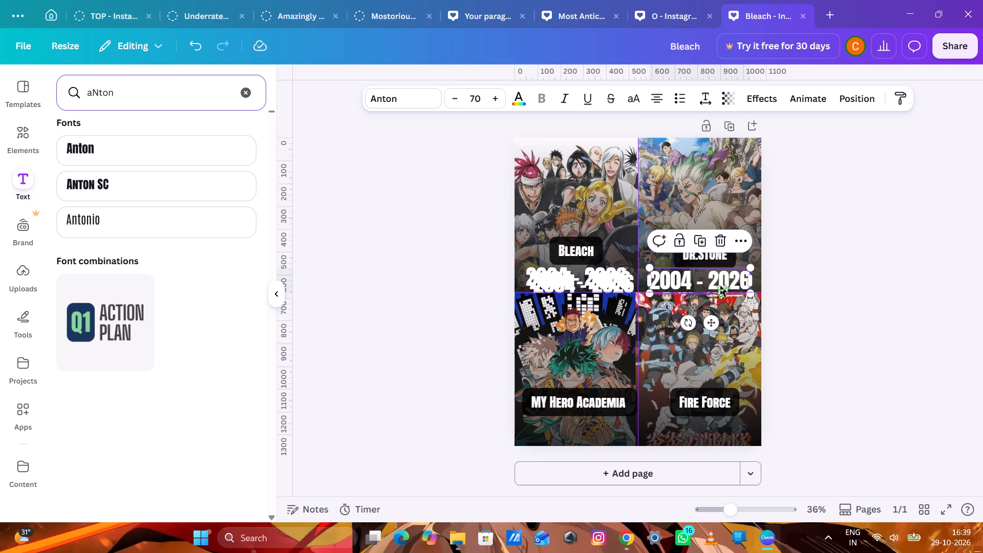
pyautogui.doubleClick(720, 286)
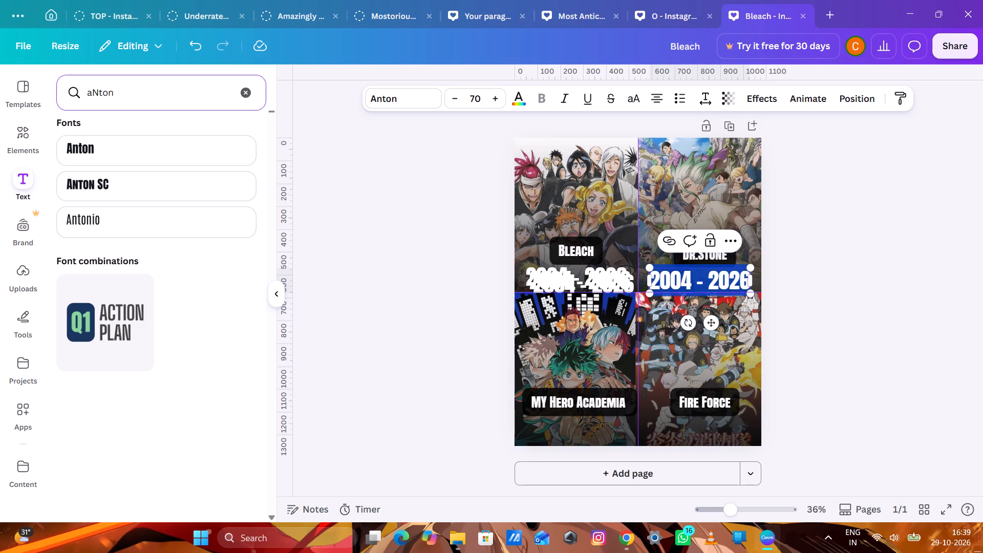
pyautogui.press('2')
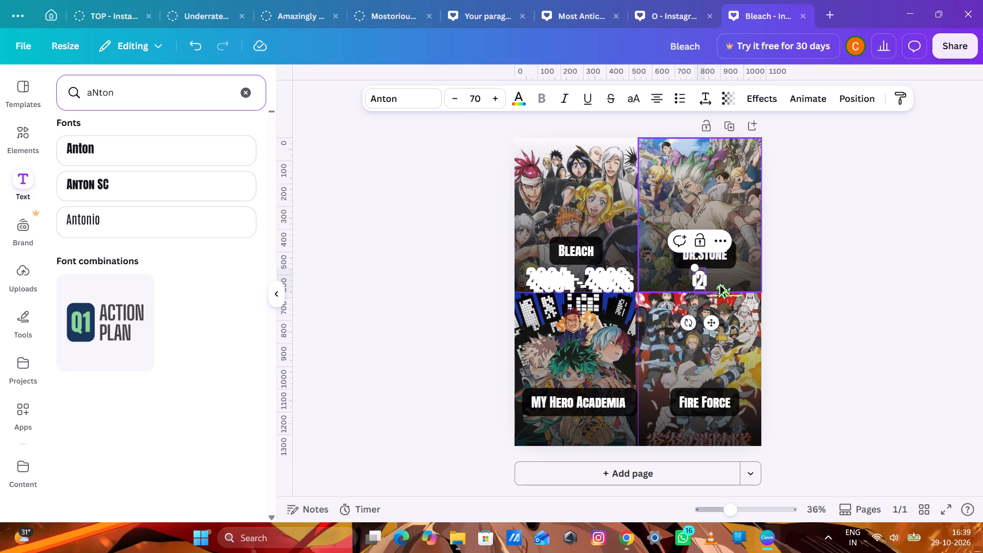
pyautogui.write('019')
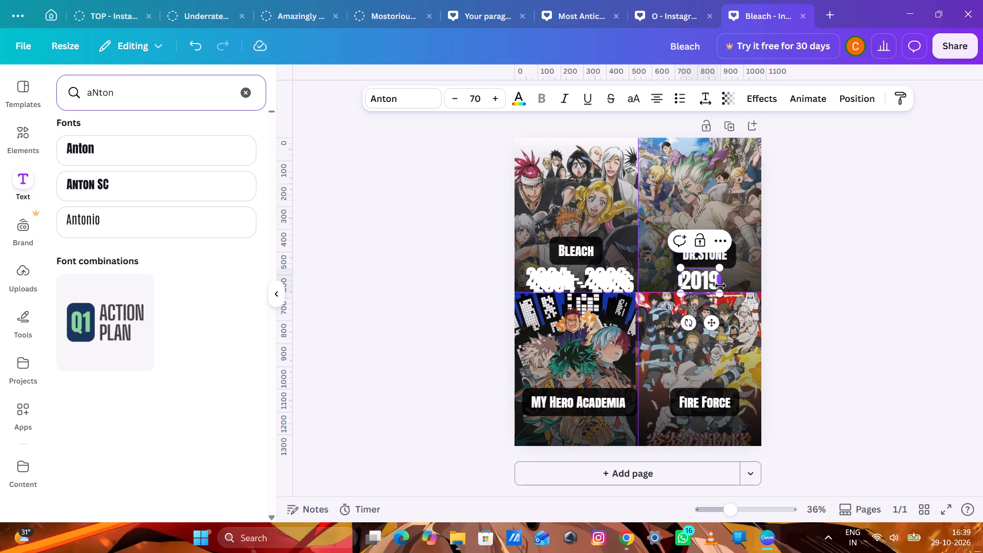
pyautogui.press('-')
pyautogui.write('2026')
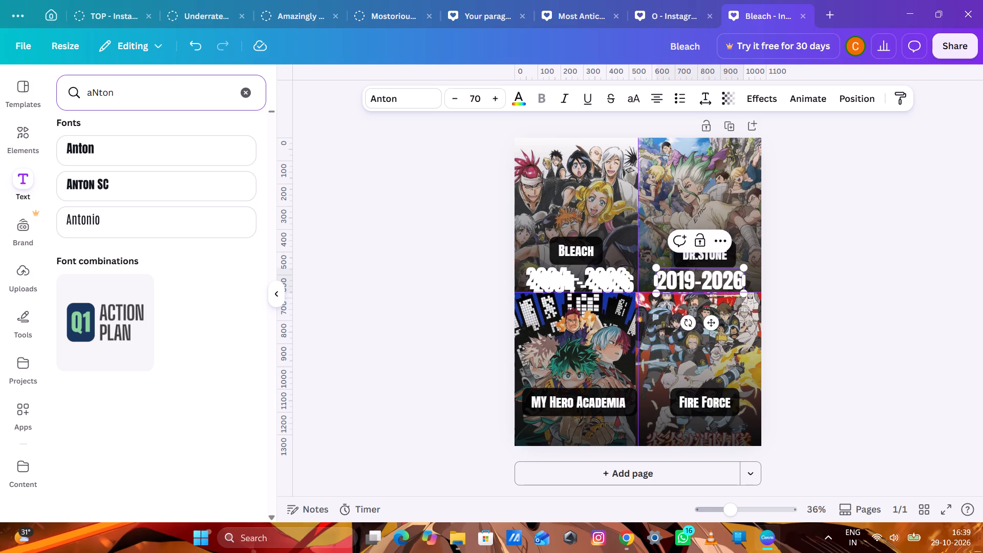
# Move another duplicate year text beneath the MY Hero Academia label and change it to "2016 -2026".
pyautogui.moveTo(612, 283); pyautogui.dragTo(602, 428)
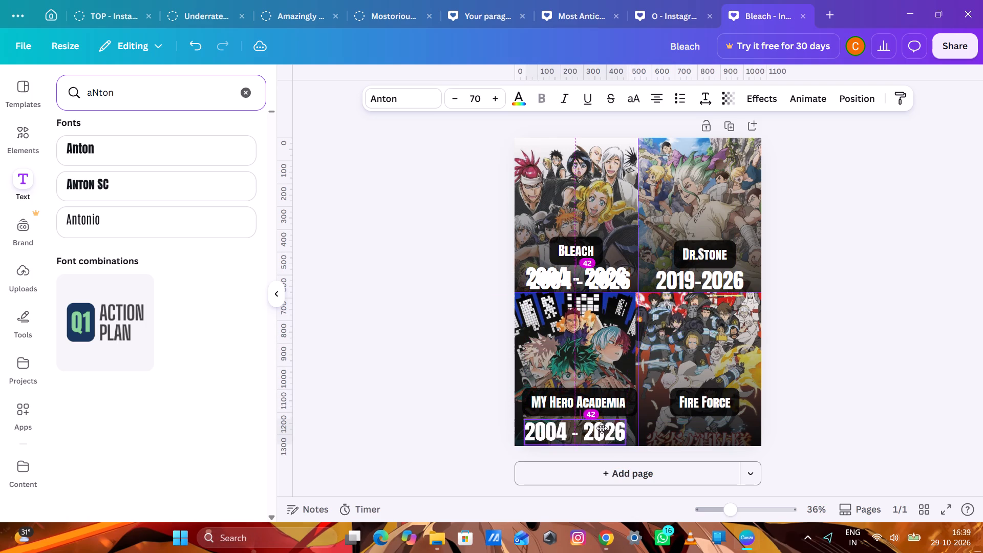
pyautogui.moveTo(602, 428); pyautogui.dragTo(605, 427)
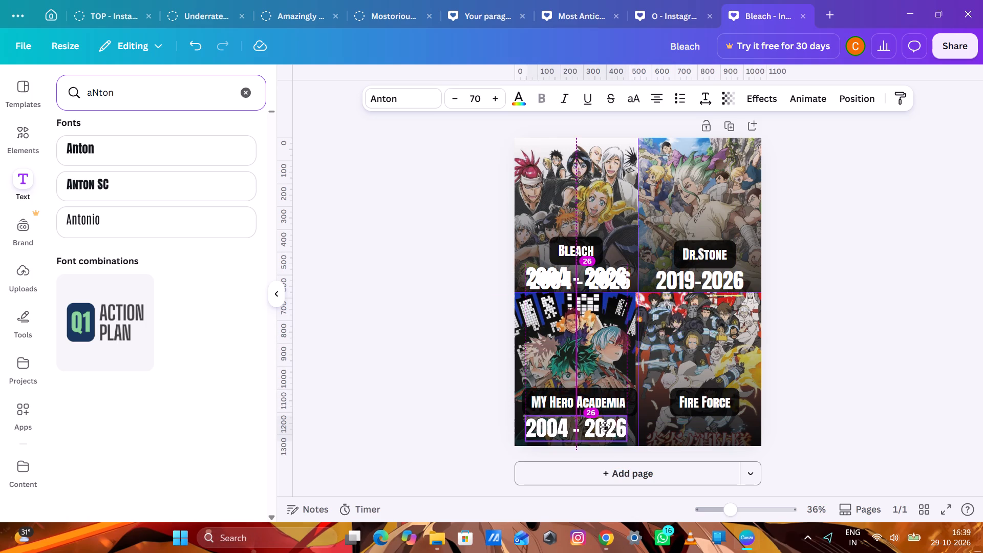
pyautogui.moveTo(605, 427); pyautogui.dragTo(605, 427)
pyautogui.doubleClick(605, 427)
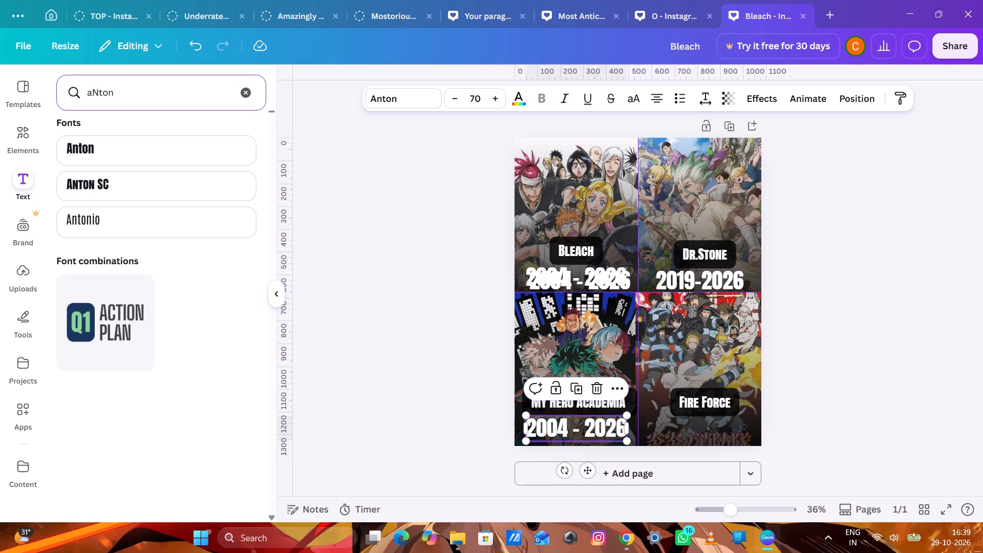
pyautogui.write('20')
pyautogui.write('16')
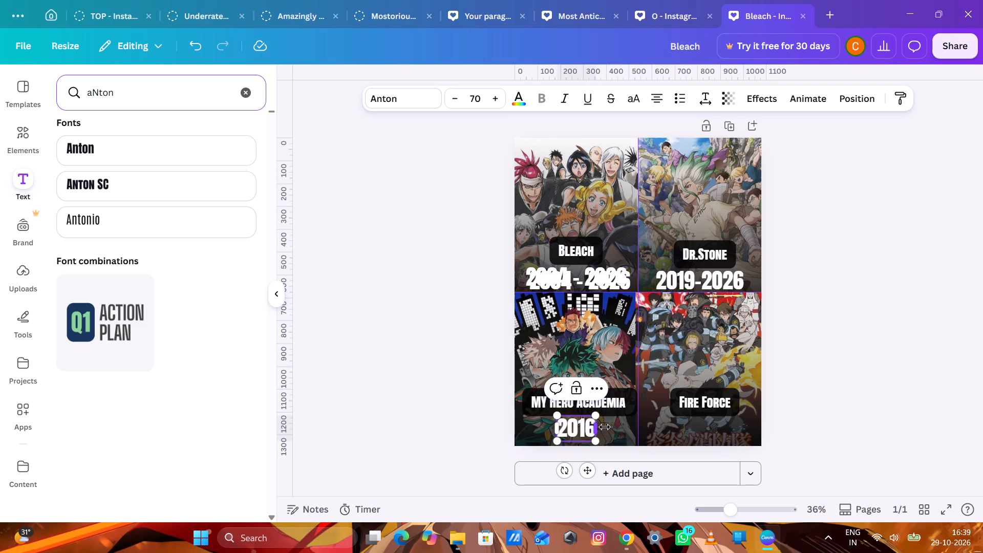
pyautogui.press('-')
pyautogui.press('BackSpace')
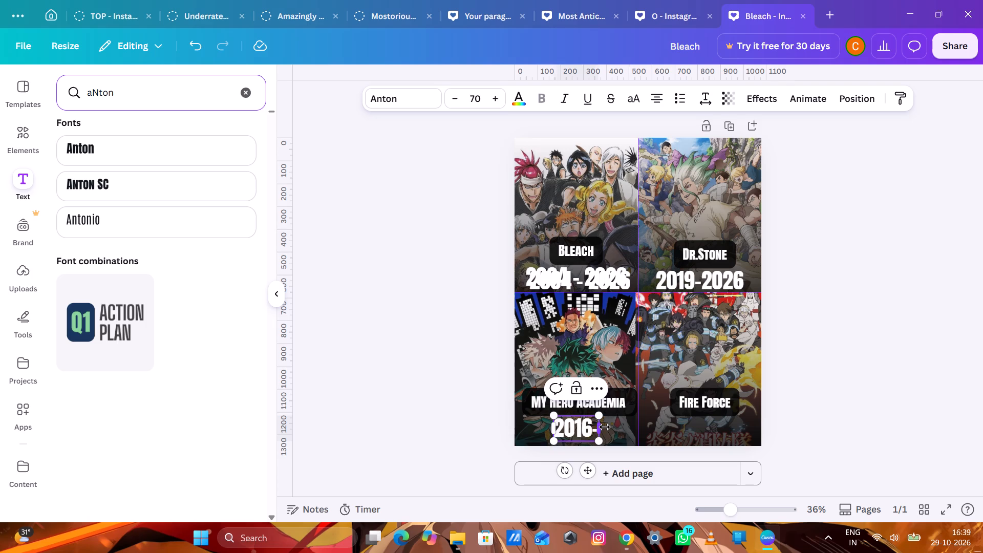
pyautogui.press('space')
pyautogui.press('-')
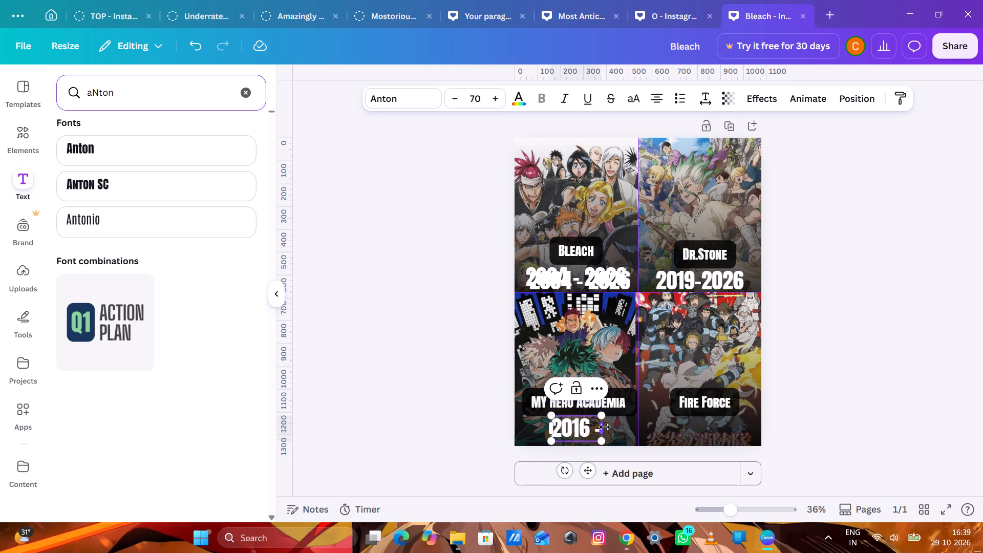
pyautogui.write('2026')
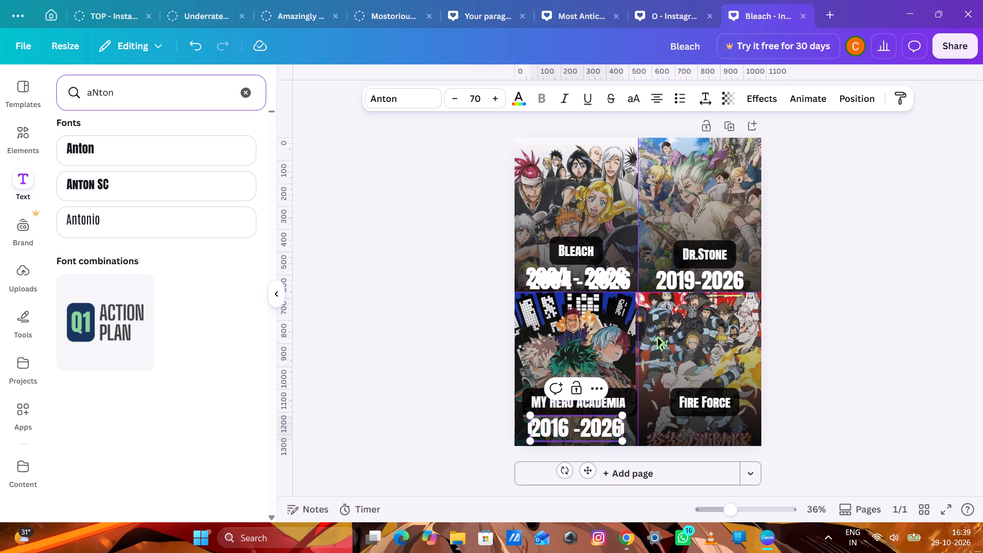
# Add a space on each side of the hyphen in the Dr.Stone years so they read "2019 - 2026".
pyautogui.click(697, 278)
pyautogui.click(693, 280)
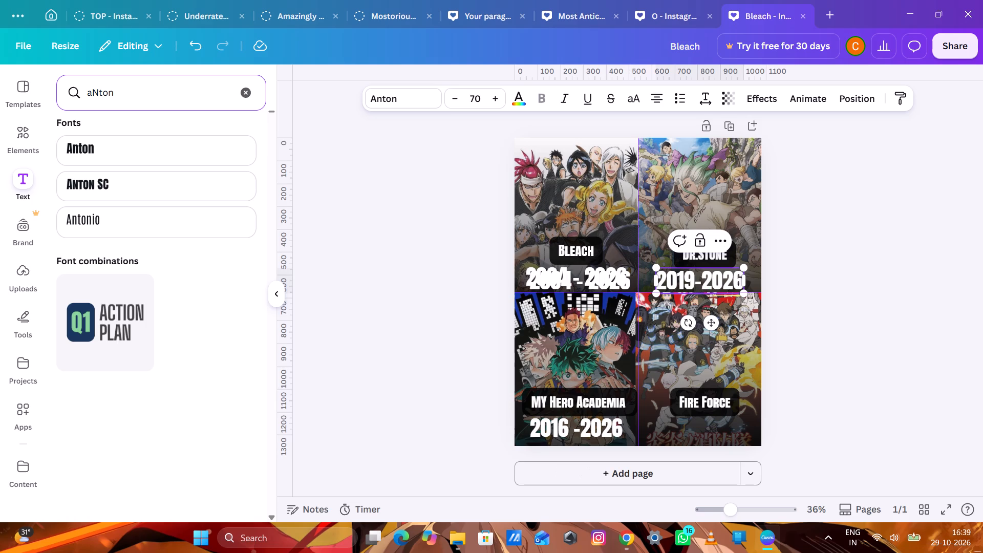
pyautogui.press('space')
pyautogui.click(702, 284)
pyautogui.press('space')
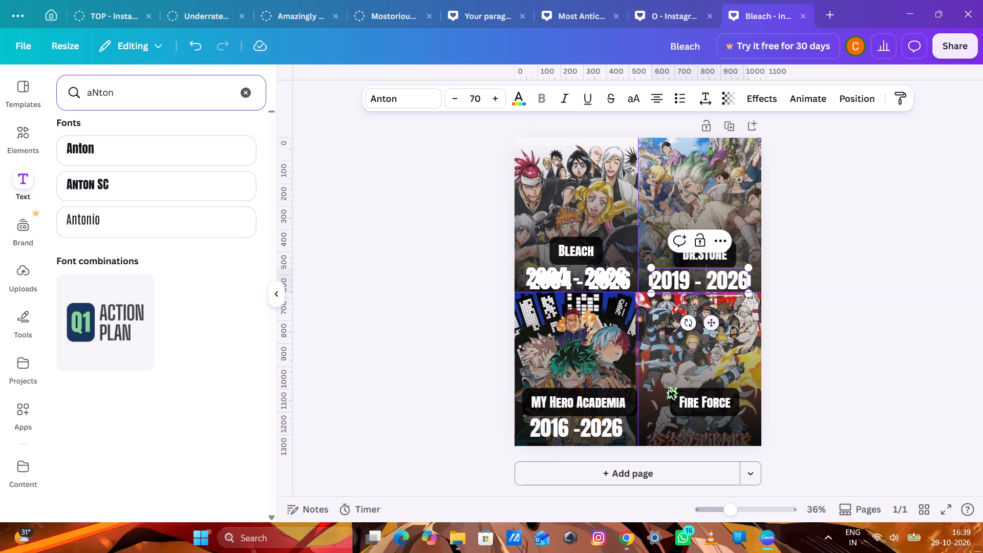
# Move the last duplicate year text beneath the Fire Force label and change it to "2019 - 2026".
pyautogui.moveTo(610, 270); pyautogui.dragTo(729, 410)
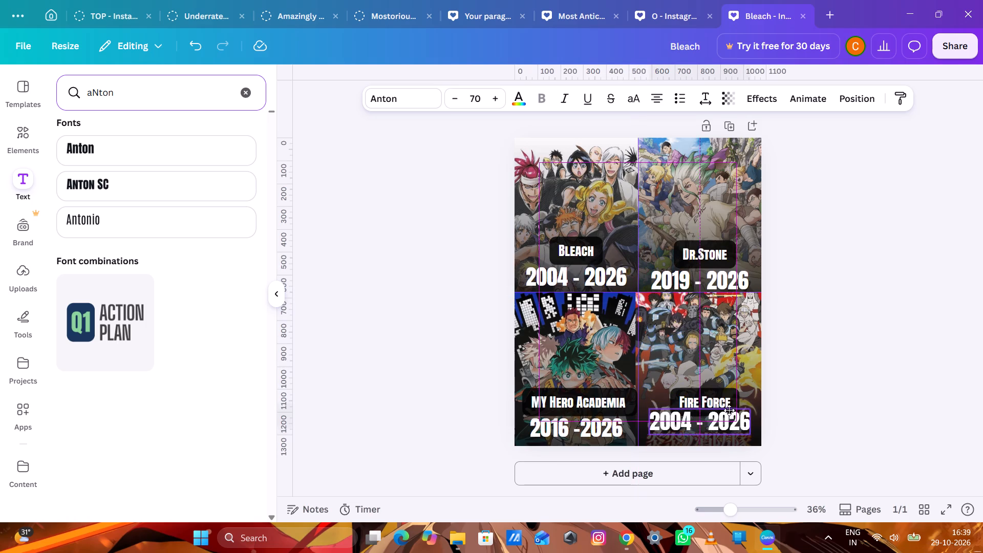
pyautogui.moveTo(729, 410); pyautogui.dragTo(729, 418)
pyautogui.doubleClick(719, 425)
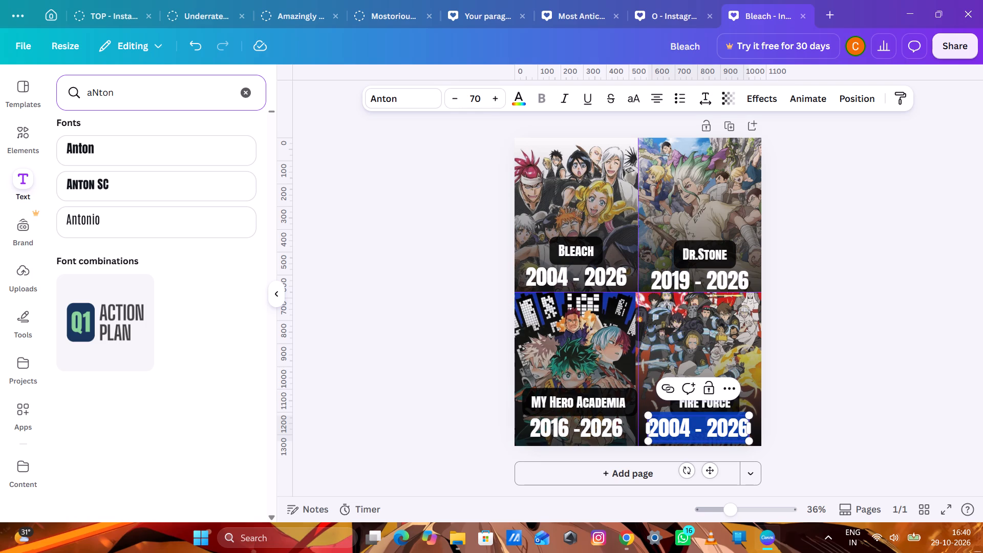
pyautogui.click(692, 429)
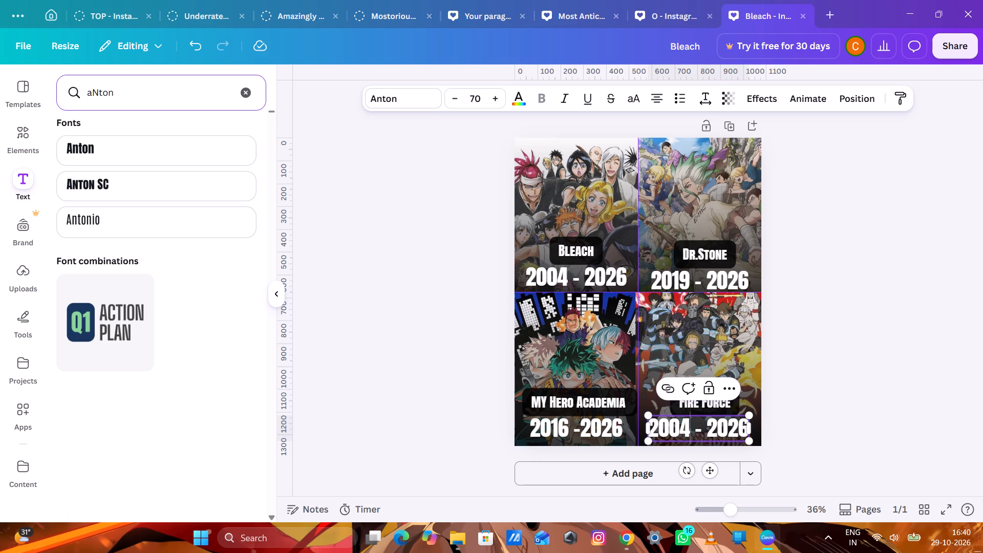
pyautogui.press('BackSpace')
pyautogui.press('BackSpace')
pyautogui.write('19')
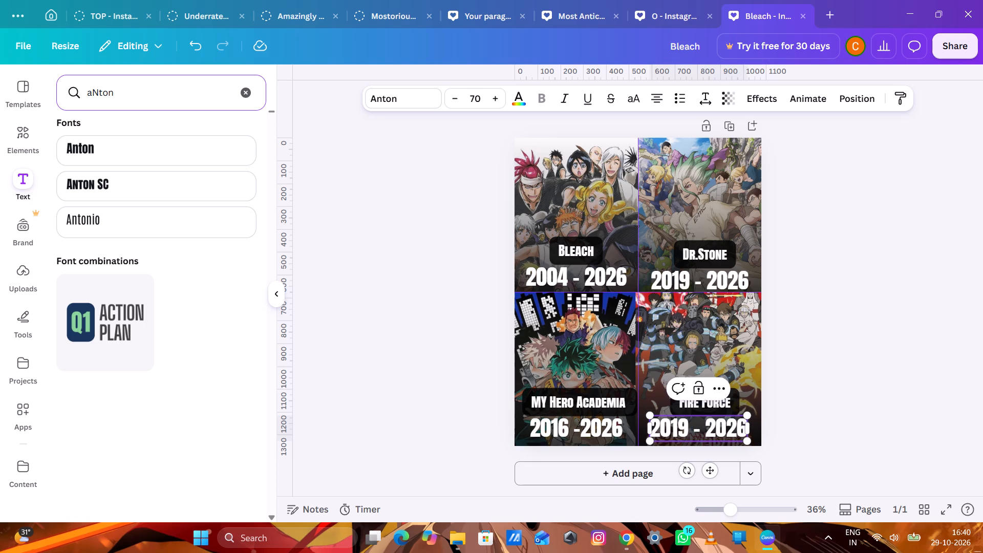
pyautogui.click(877, 348)
pyautogui.click(702, 429)
pyautogui.click(923, 360)
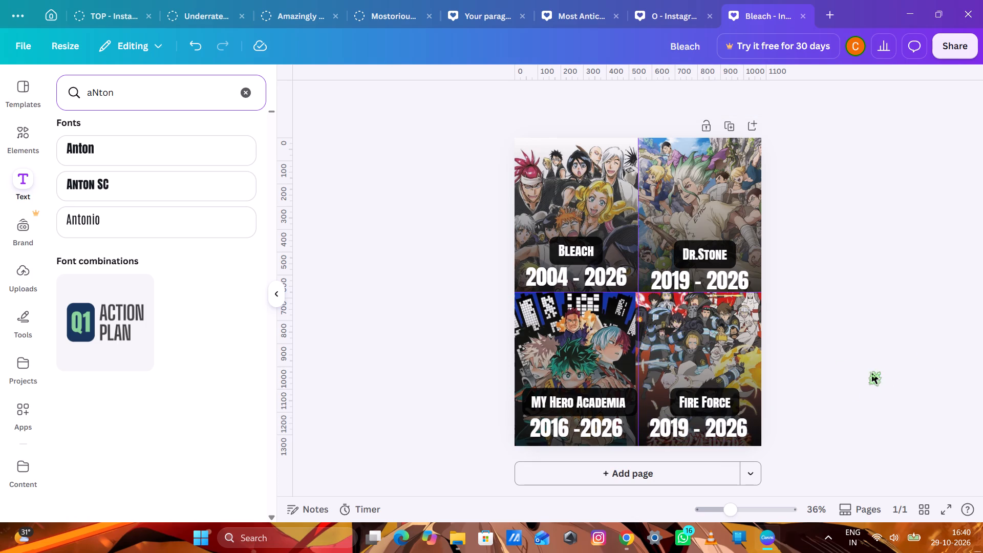
# Nudge the Fire Force year text slightly to the right, keeping it level with the MY Hero Academia years.
pyautogui.click(608, 422)
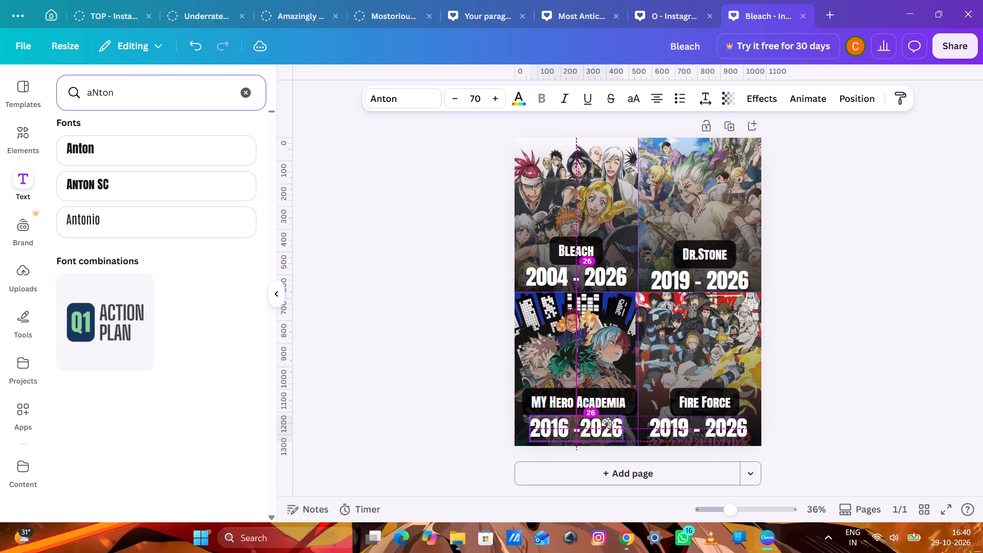
pyautogui.click(982, 324)
pyautogui.click(710, 418)
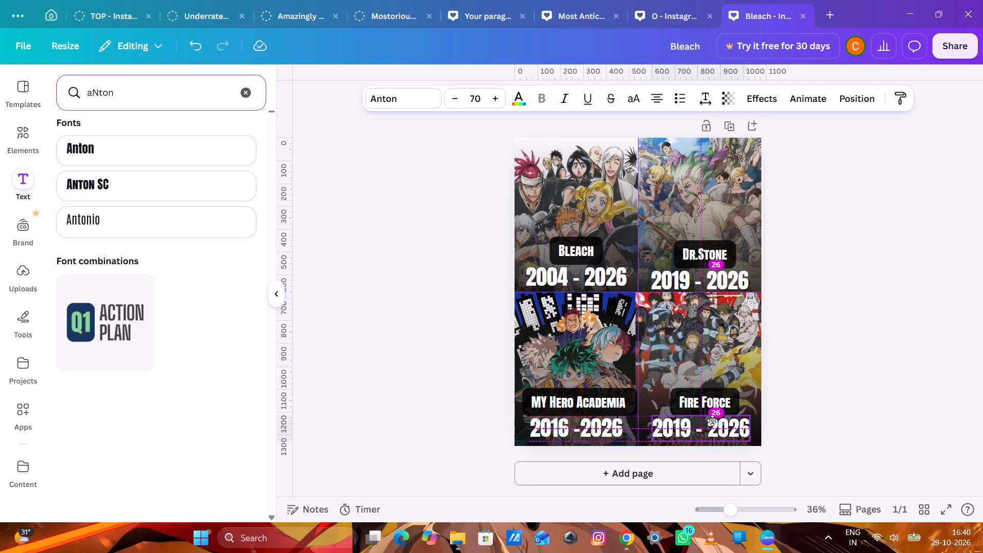
pyautogui.click(934, 354)
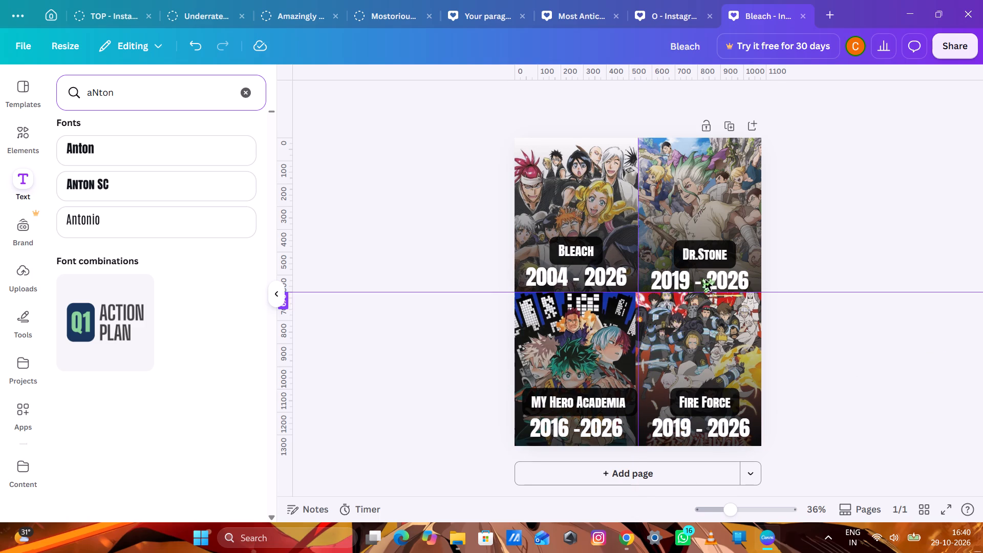
# Raise the Dr.Stone label and its year text slightly to line up with the Bleach label and years.
pyautogui.click(710, 256)
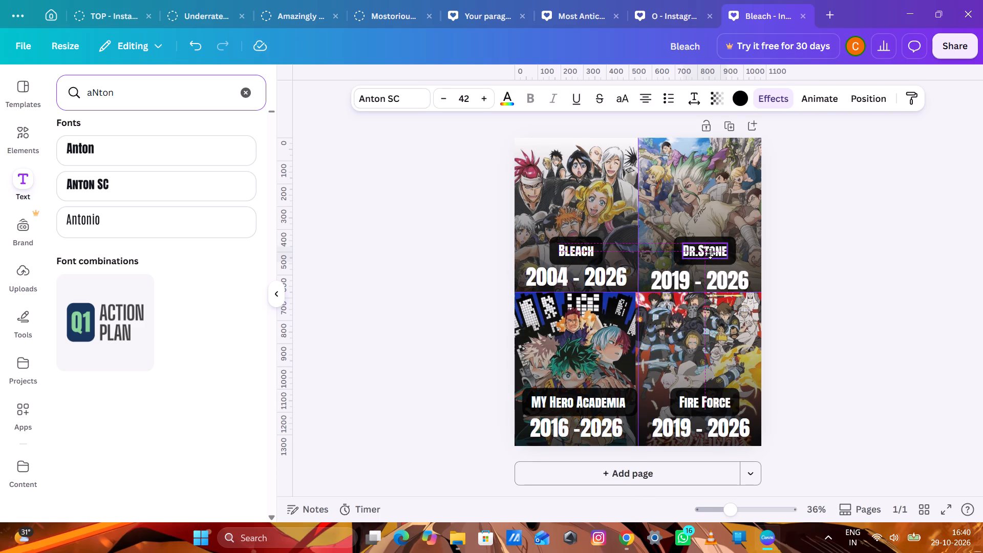
pyautogui.click(805, 243)
pyautogui.click(719, 274)
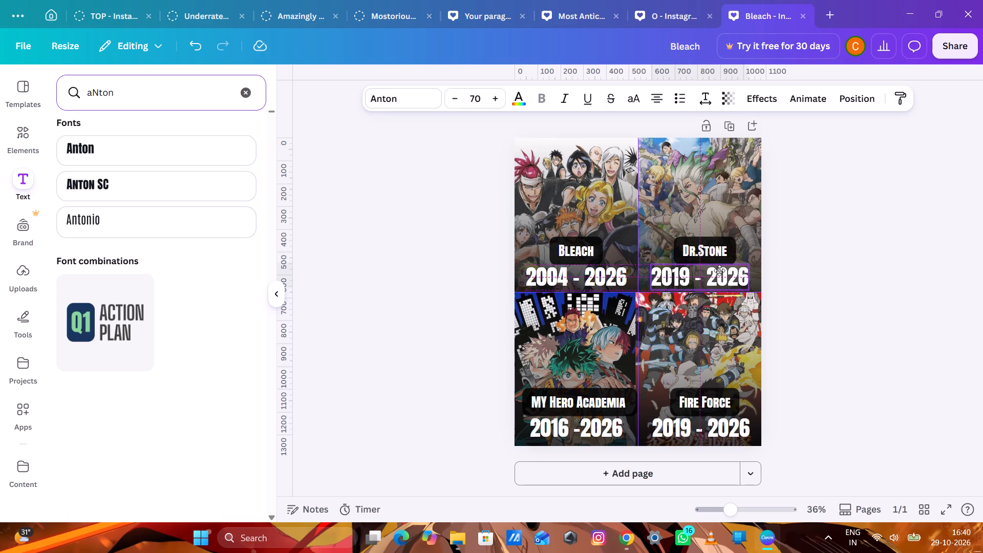
pyautogui.click(860, 253)
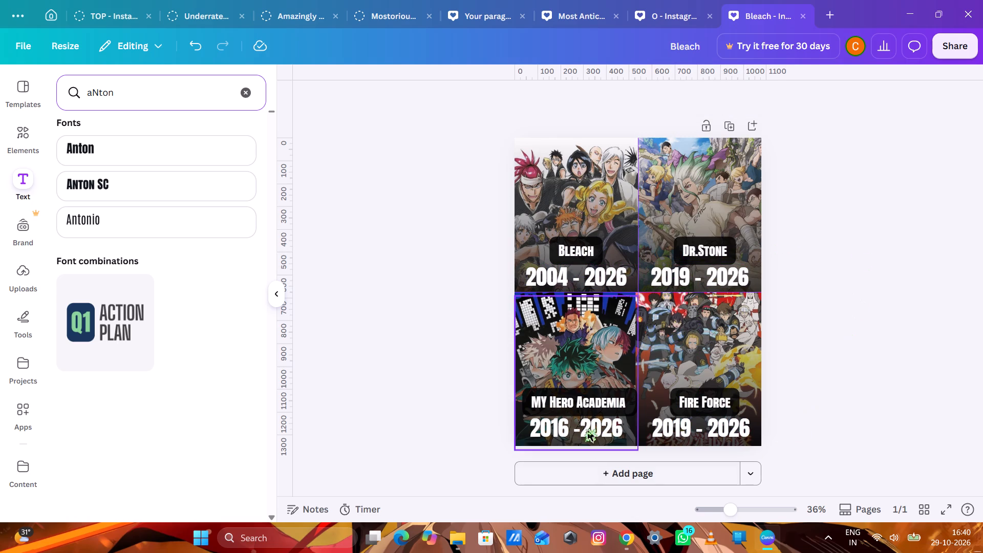
# Nudge the MY Hero Academia label slightly to the left, keeping it level with the Fire Force label.
pyautogui.moveTo(607, 389); pyautogui.dragTo(607, 380)
pyautogui.click(922, 322)
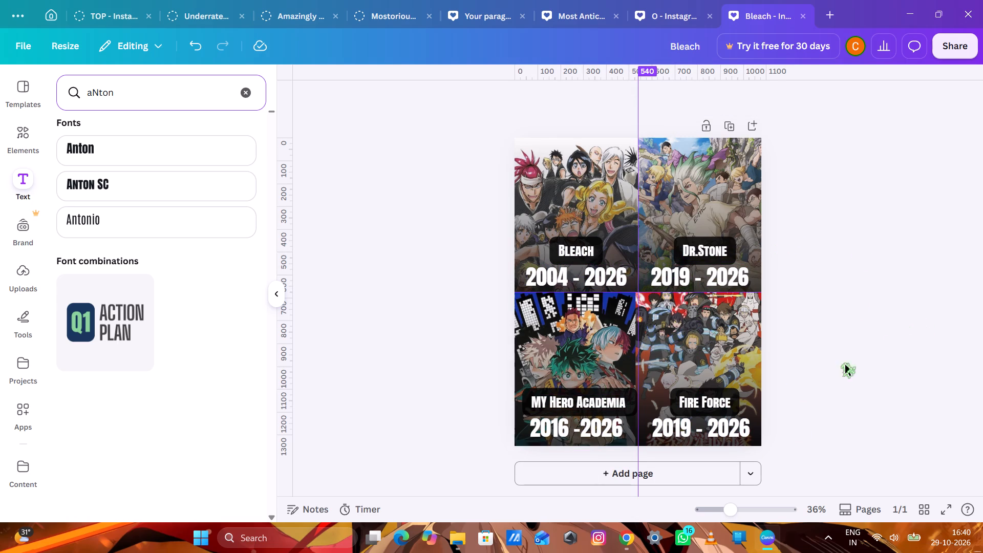
pyautogui.click(619, 401)
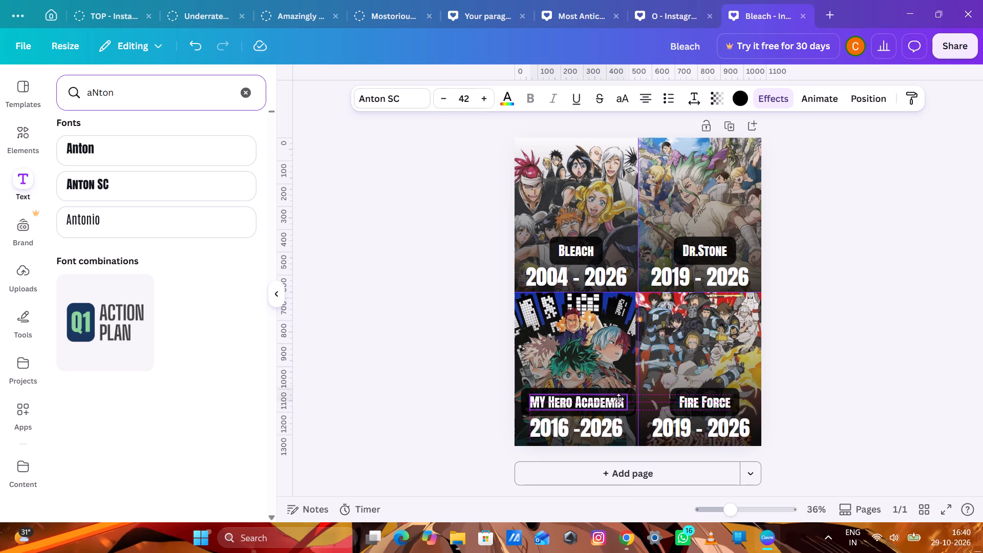
pyautogui.click(818, 394)
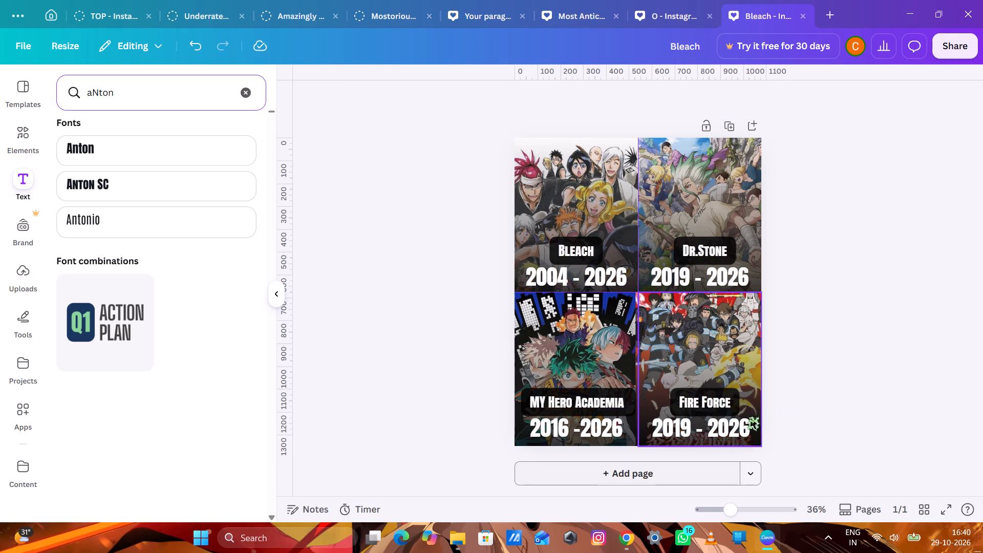
# Shift the Fire Force year text a little further right beneath its label.
pyautogui.click(725, 432)
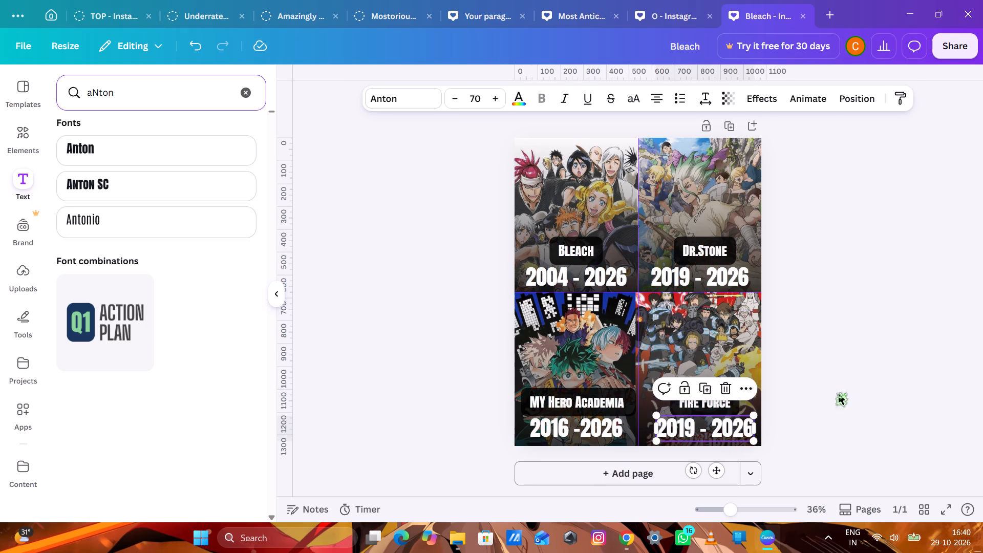
pyautogui.click(900, 358)
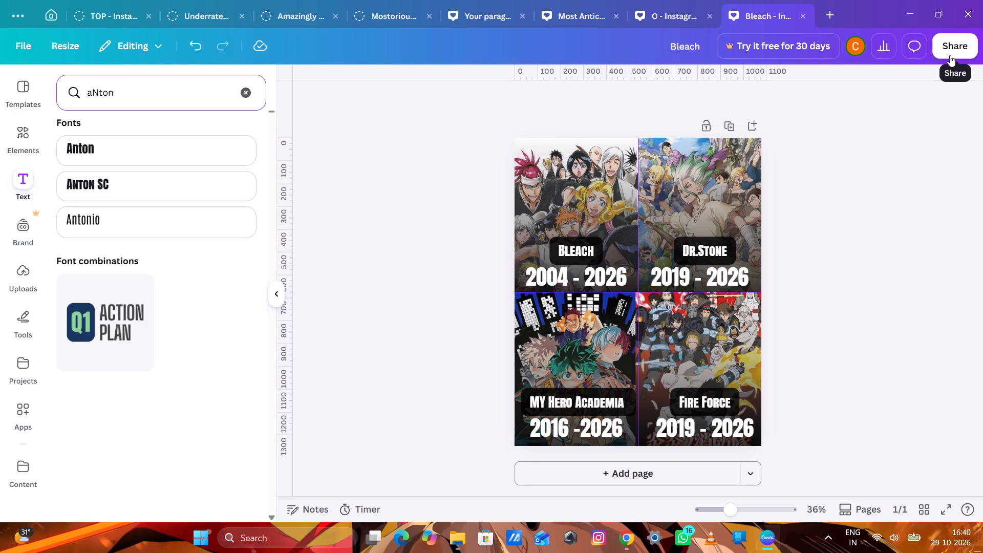
# Download the finished Bleach design as a PNG at 1,080 × 1,350 px in high quality.
pyautogui.click(967, 46)
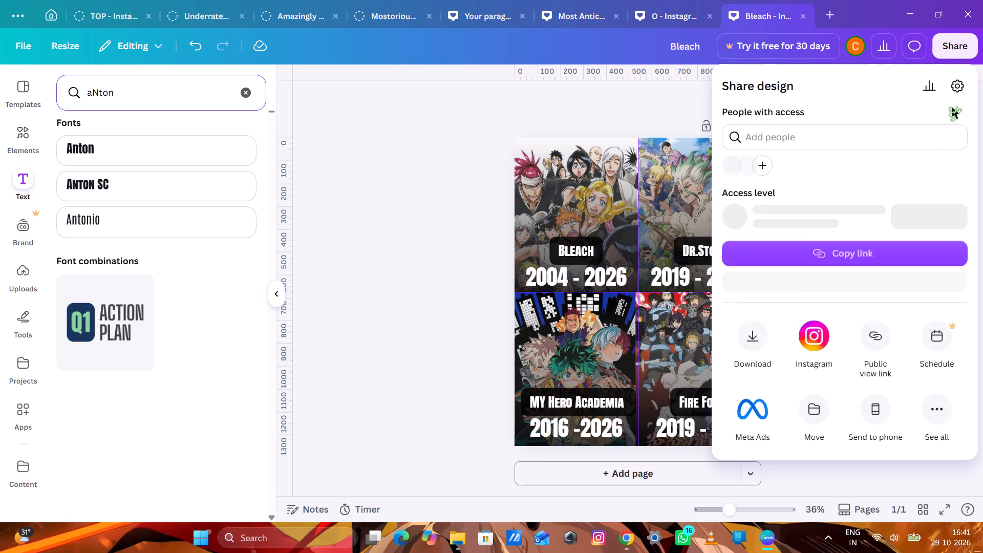
pyautogui.click(768, 372)
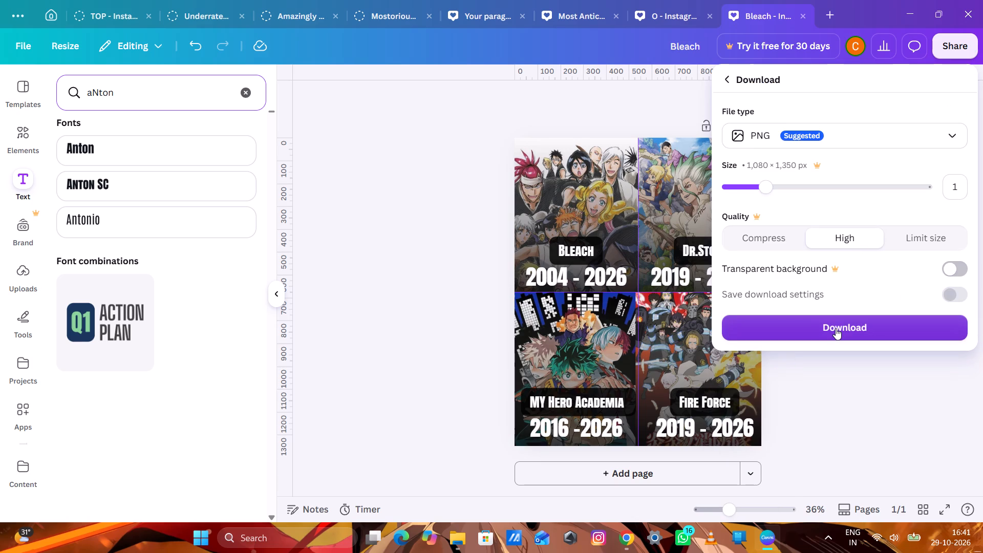
pyautogui.click(836, 328)
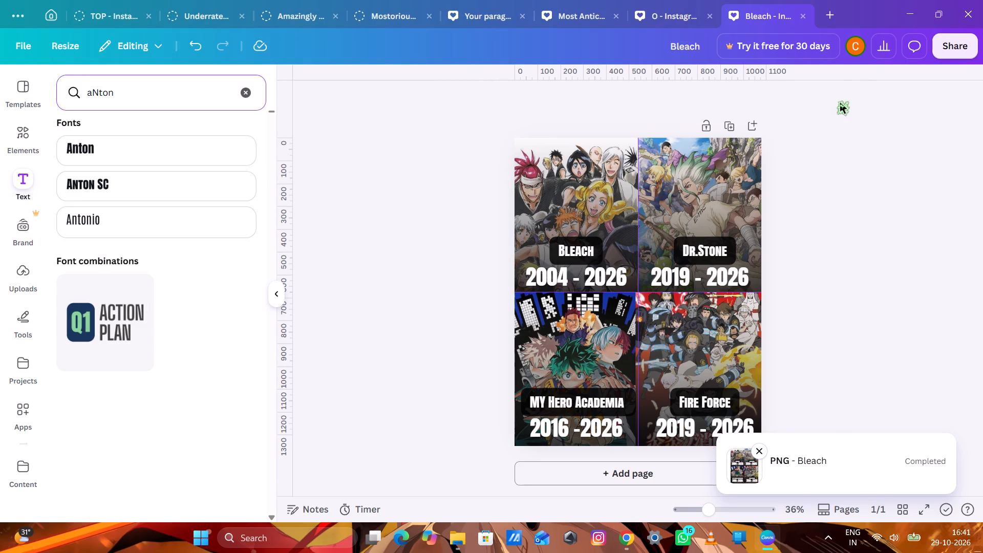
# Minimise the design window and close the Chrome window showing the Dr.stone Pinterest page.
pyautogui.click(914, 22)
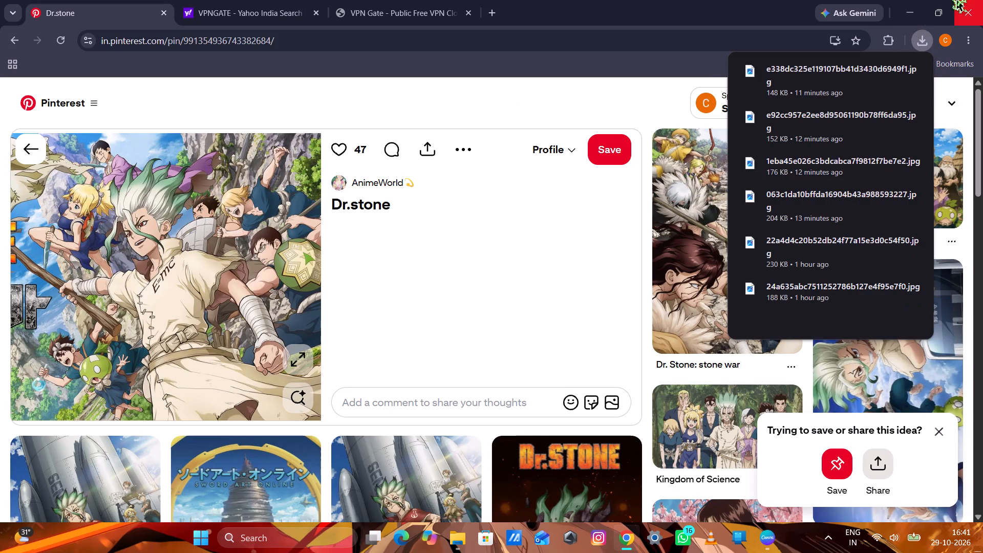
pyautogui.click(957, 0)
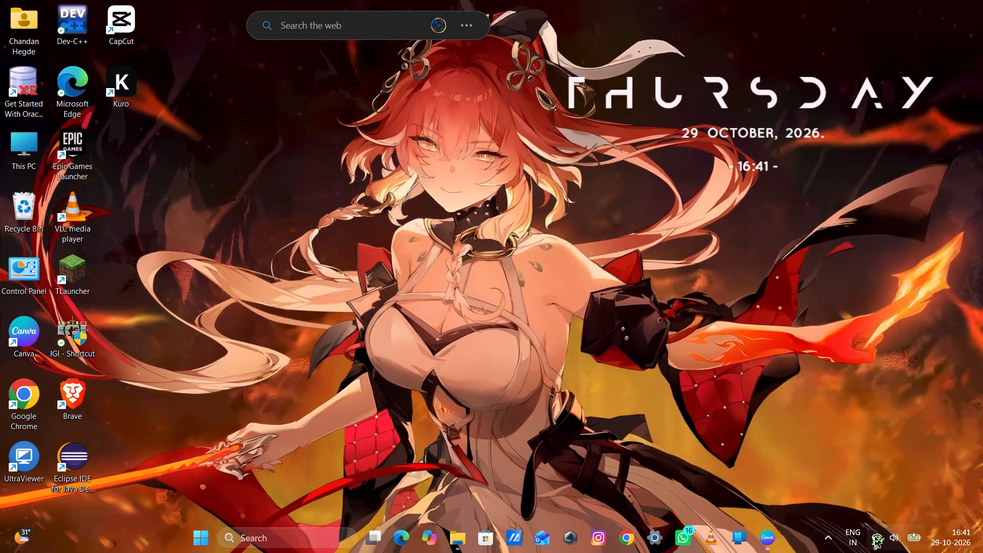
# Show the hidden system tray icons on the desktop.
pyautogui.click(837, 541)
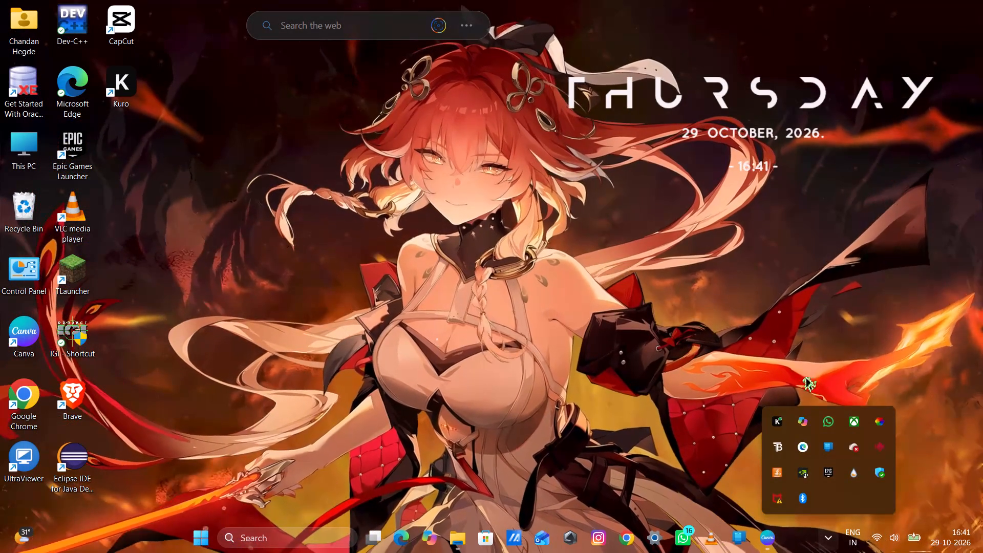
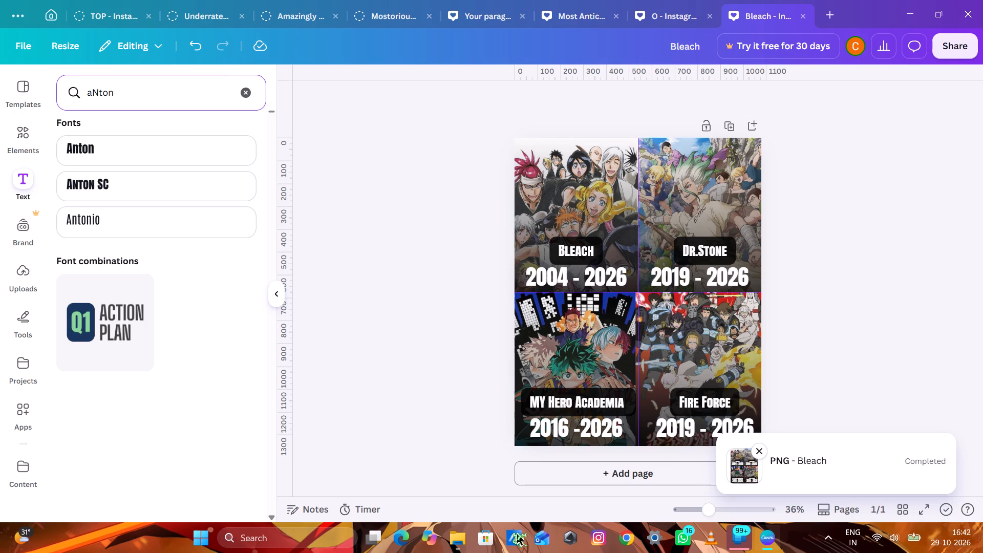
# Switch to File Explorer and copy Bleach.png from the computer's Downloads folder.
pyautogui.click(449, 541)
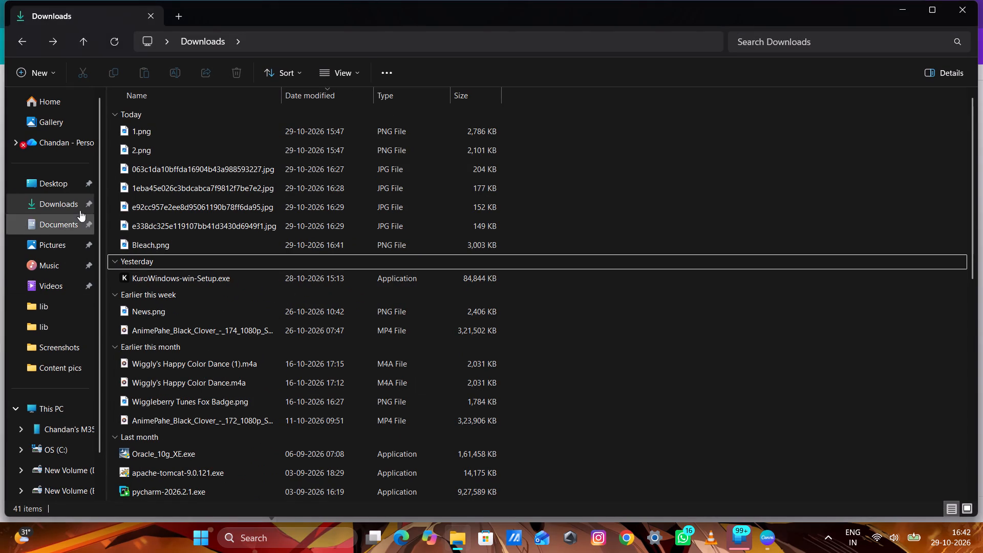
pyautogui.click(15, 45)
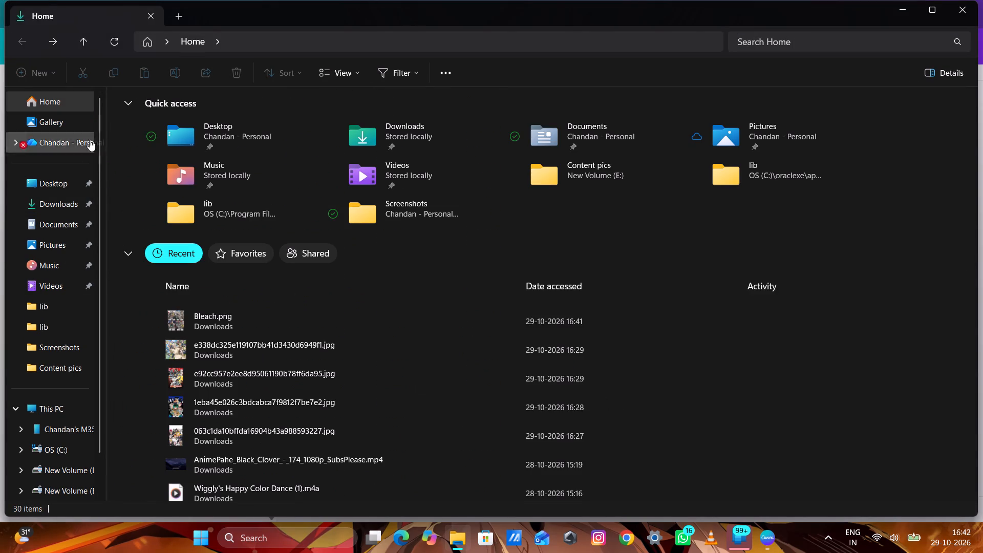
pyautogui.click(68, 212)
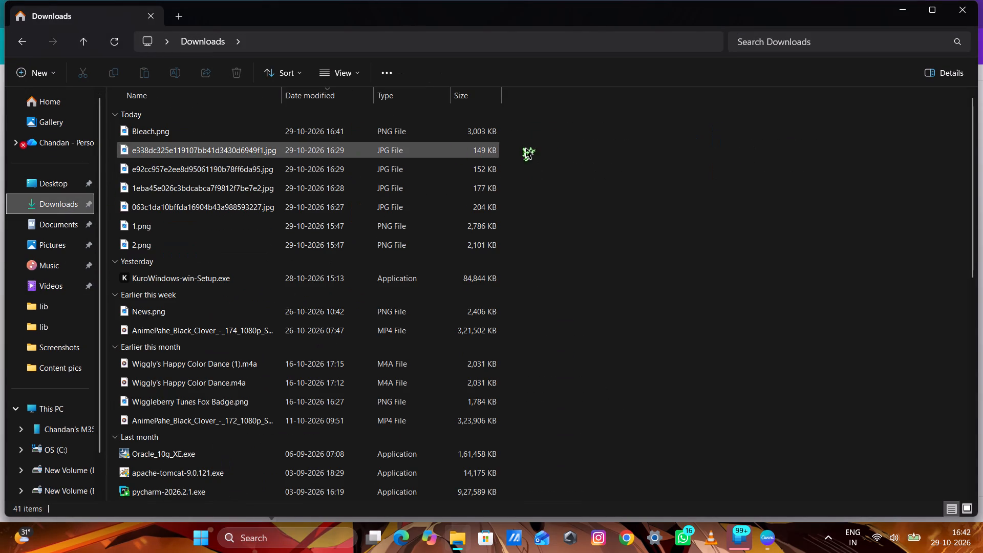
pyautogui.rightClick(445, 134)
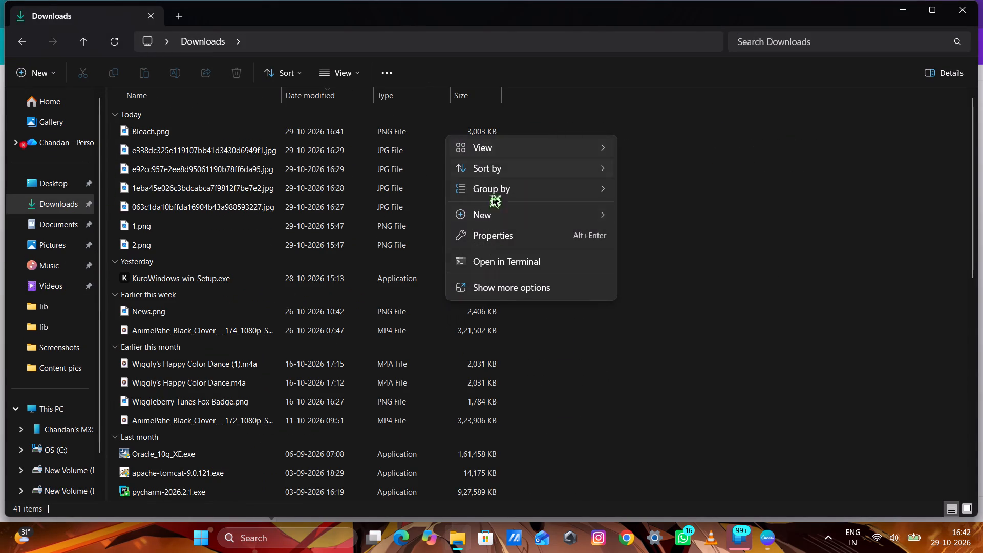
pyautogui.rightClick(351, 129)
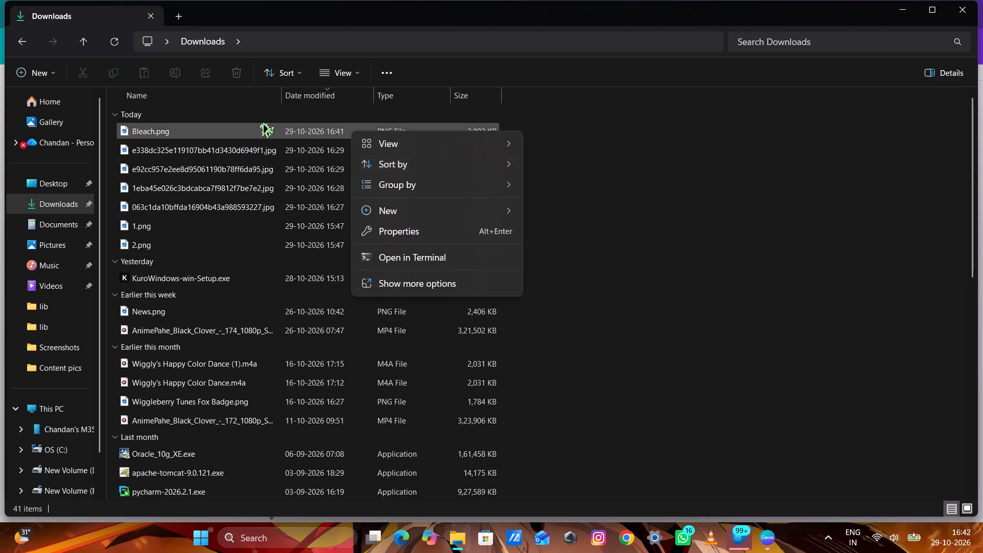
pyautogui.rightClick(239, 129)
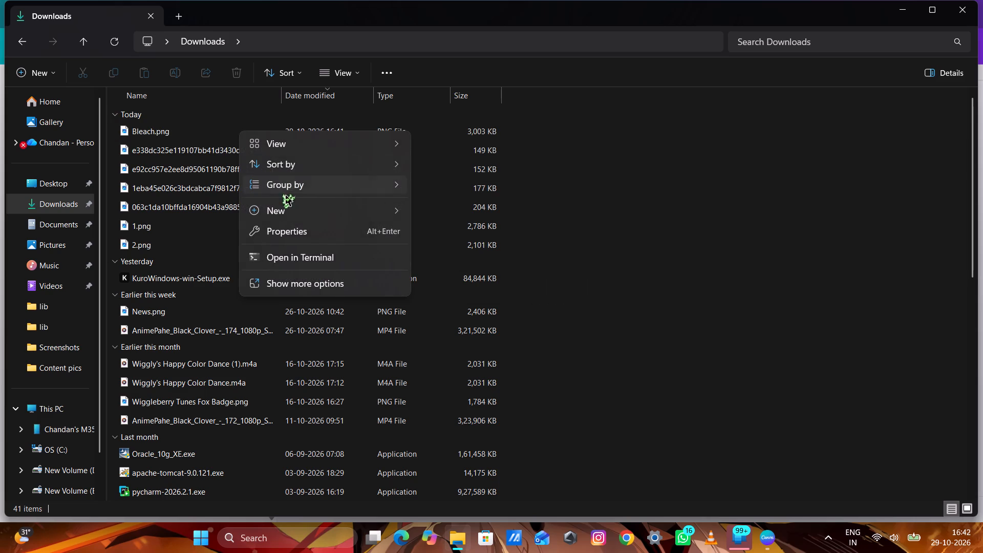
pyautogui.rightClick(134, 126)
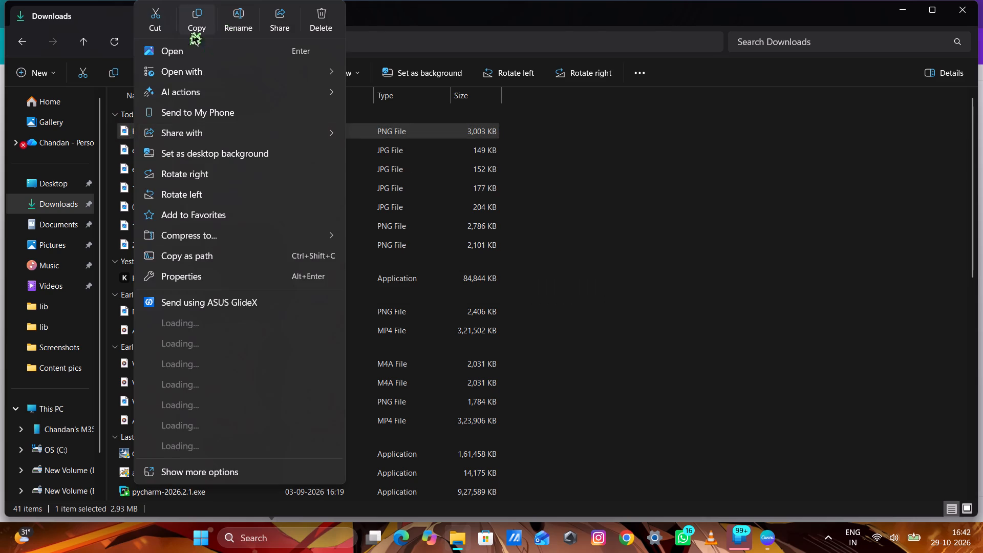
pyautogui.click(192, 27)
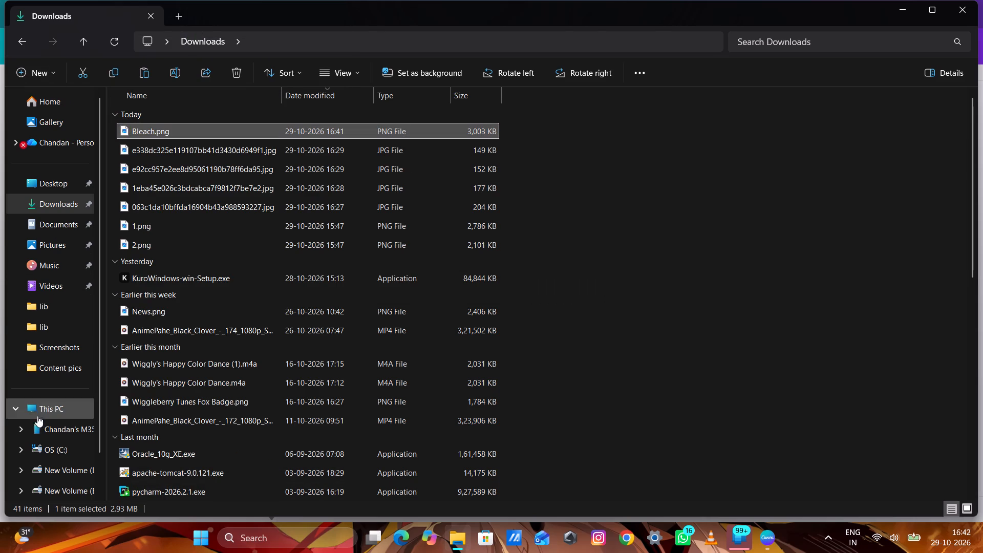
# Paste the copied Bleach.png into the Download folder in the connected M35 phone's internal storage.
pyautogui.click(39, 425)
pyautogui.doubleClick(187, 125)
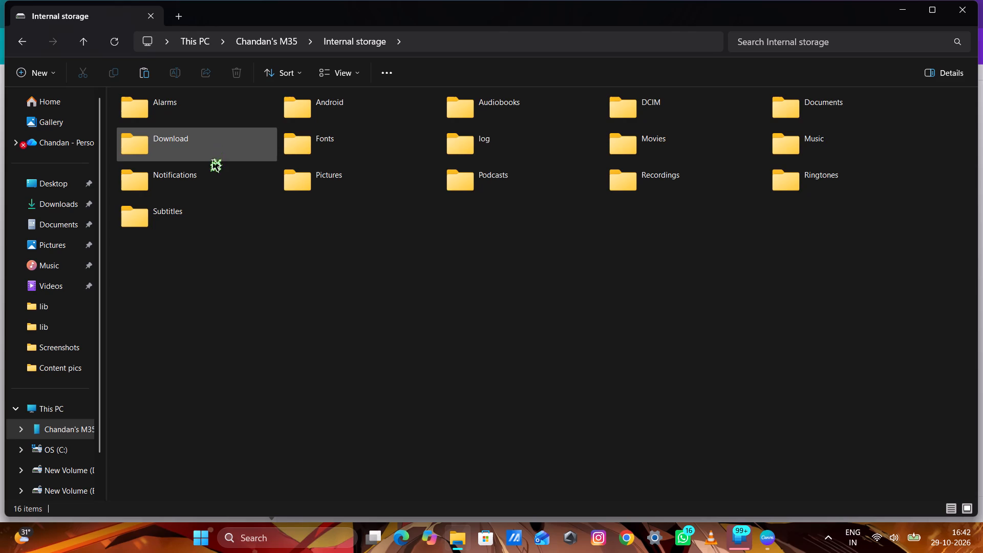
pyautogui.doubleClick(213, 160)
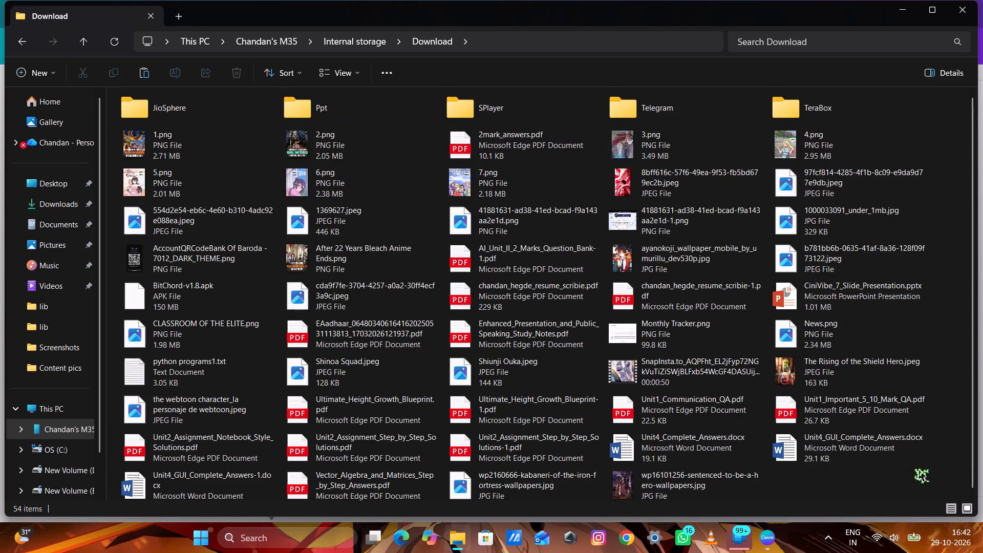
pyautogui.rightClick(919, 471)
pyautogui.click(844, 486)
pyautogui.click(835, 486)
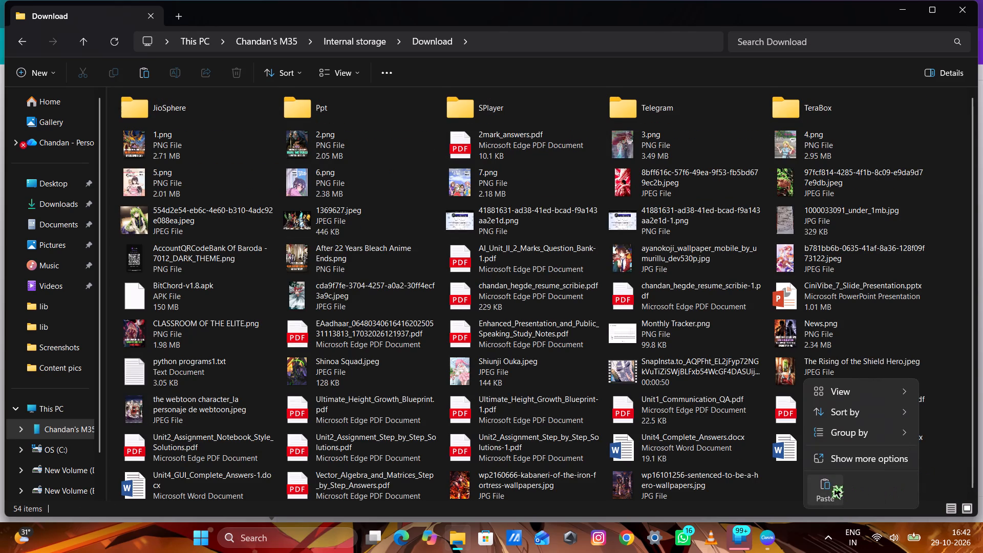
# Close the File Explorer window and the Canva window behind it.
pyautogui.click(947, 10)
pyautogui.click(955, 10)
pyautogui.click(955, 10)
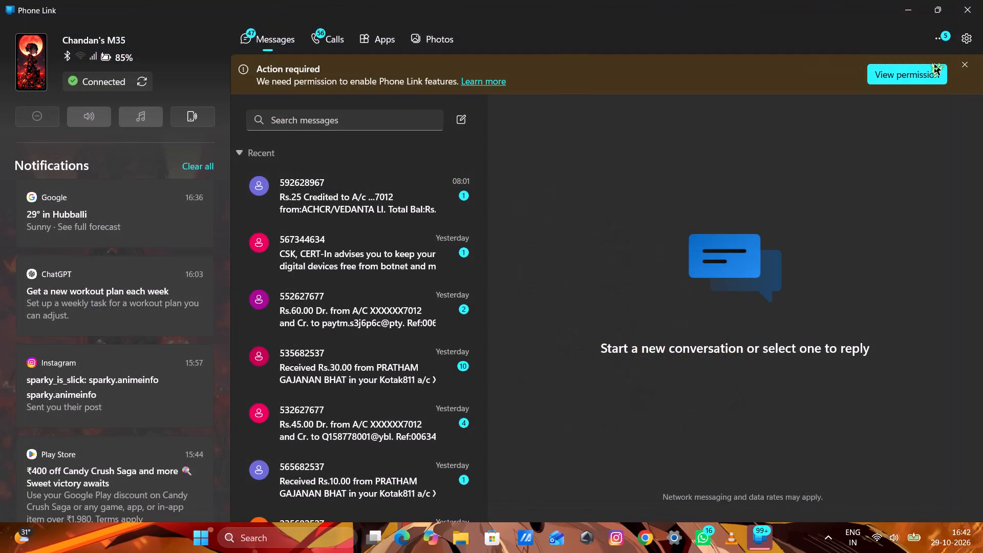